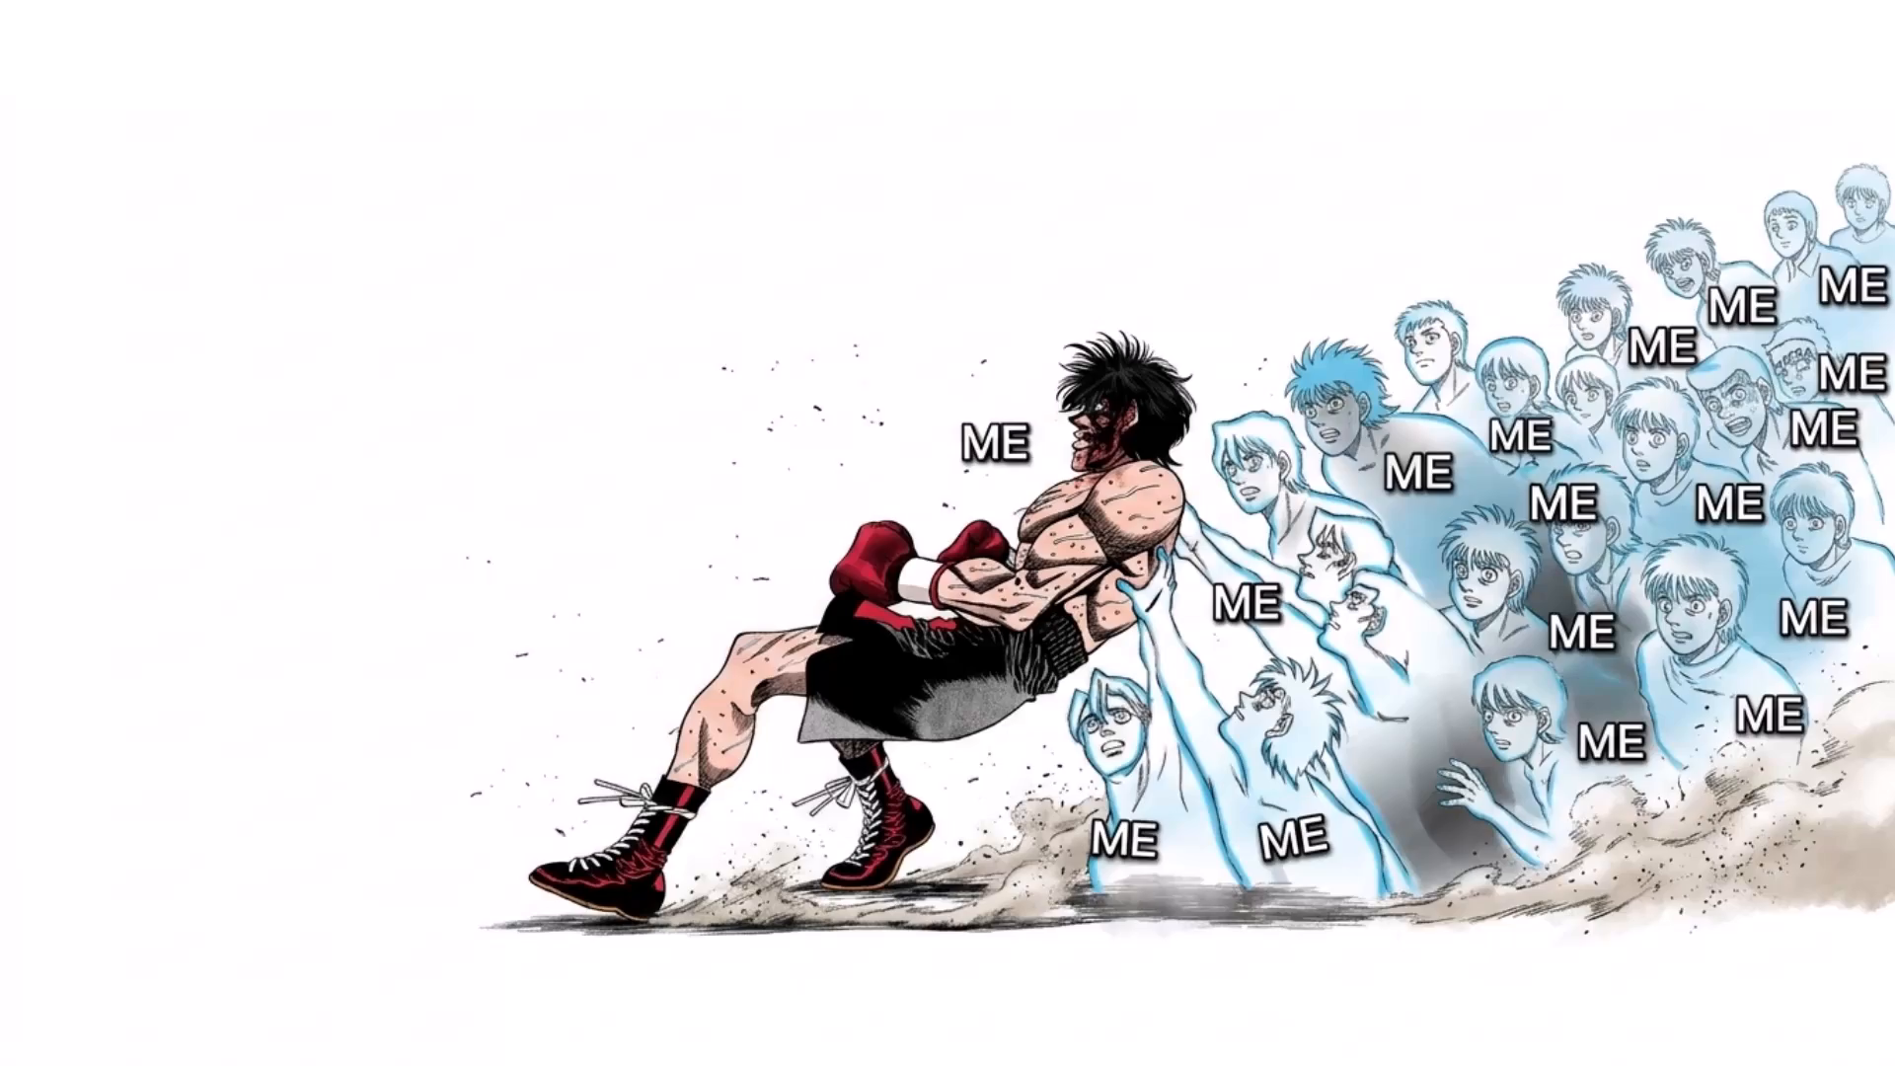
Open the Windows search from the desktop.
left_click(948, 1035)
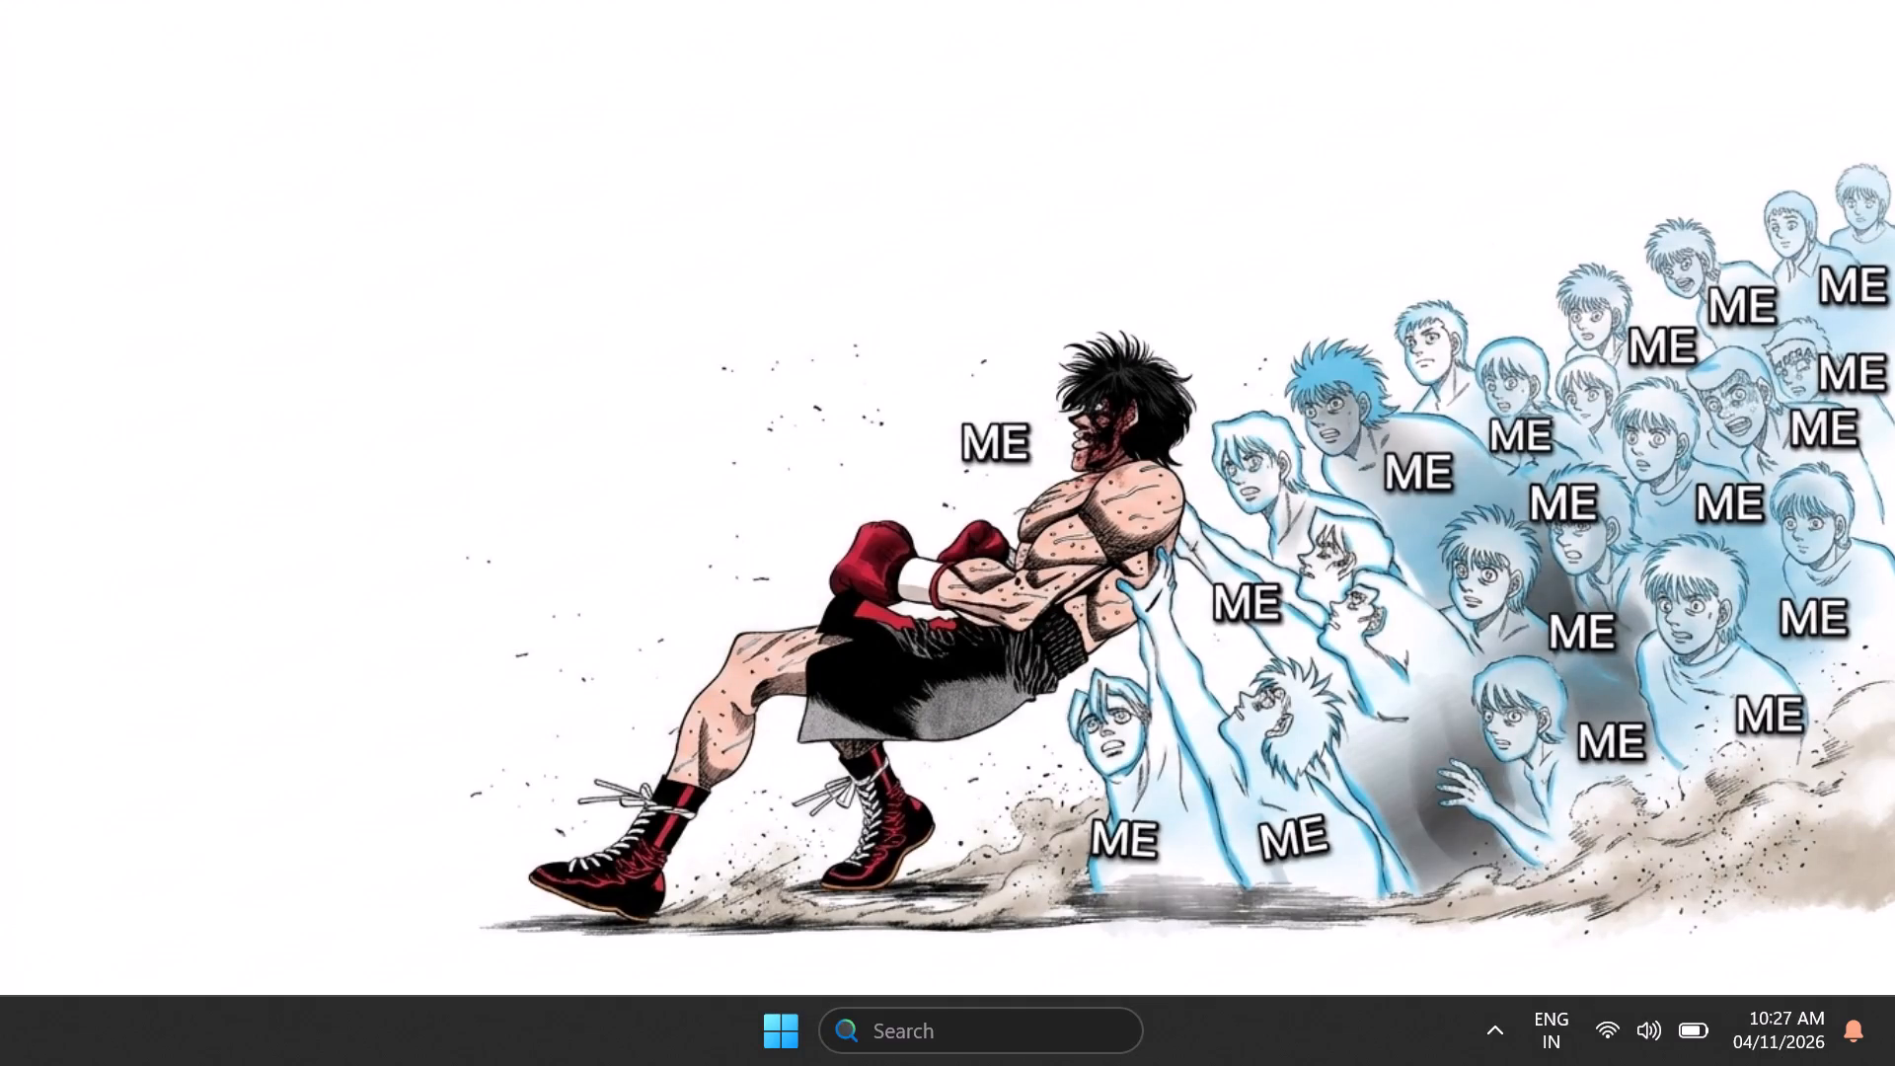
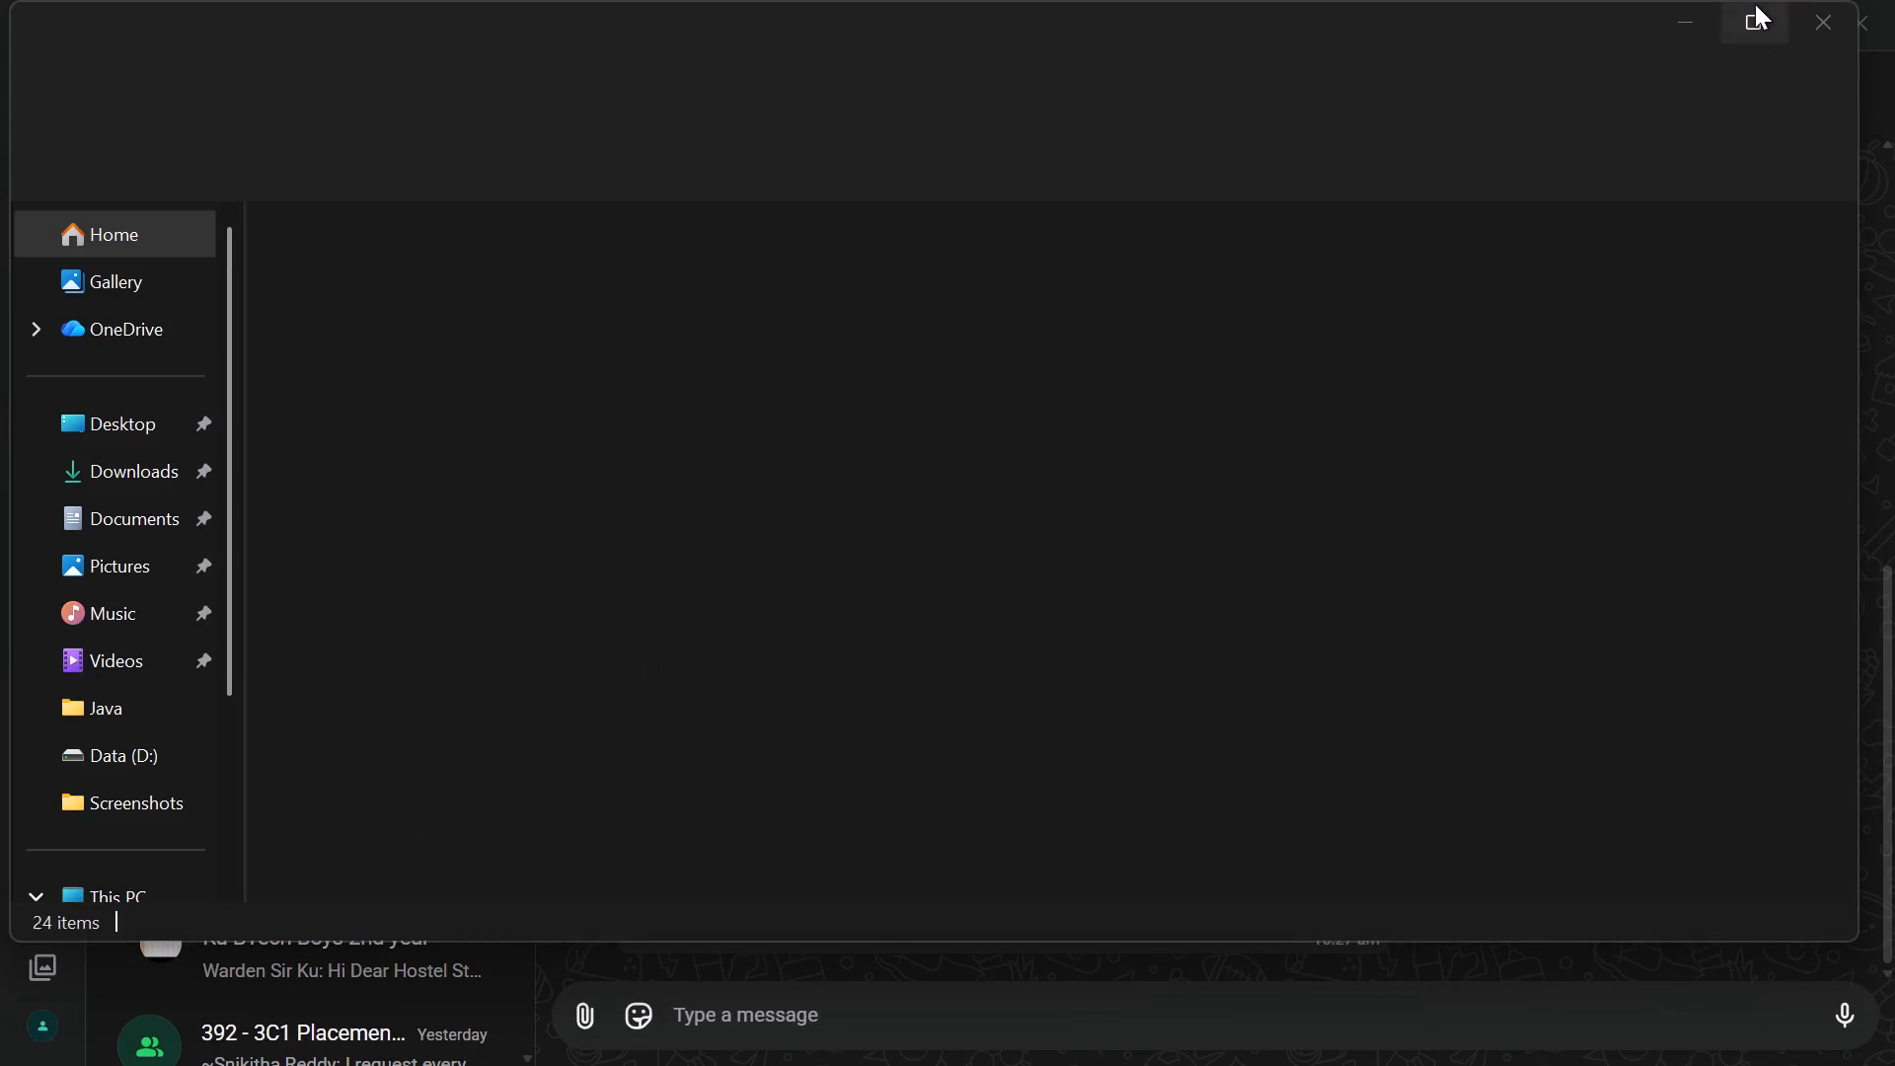
Open the most recent PDF from the Data (D:) drive in Word and accept its conversion to an editable document.
left_click(1755, 4)
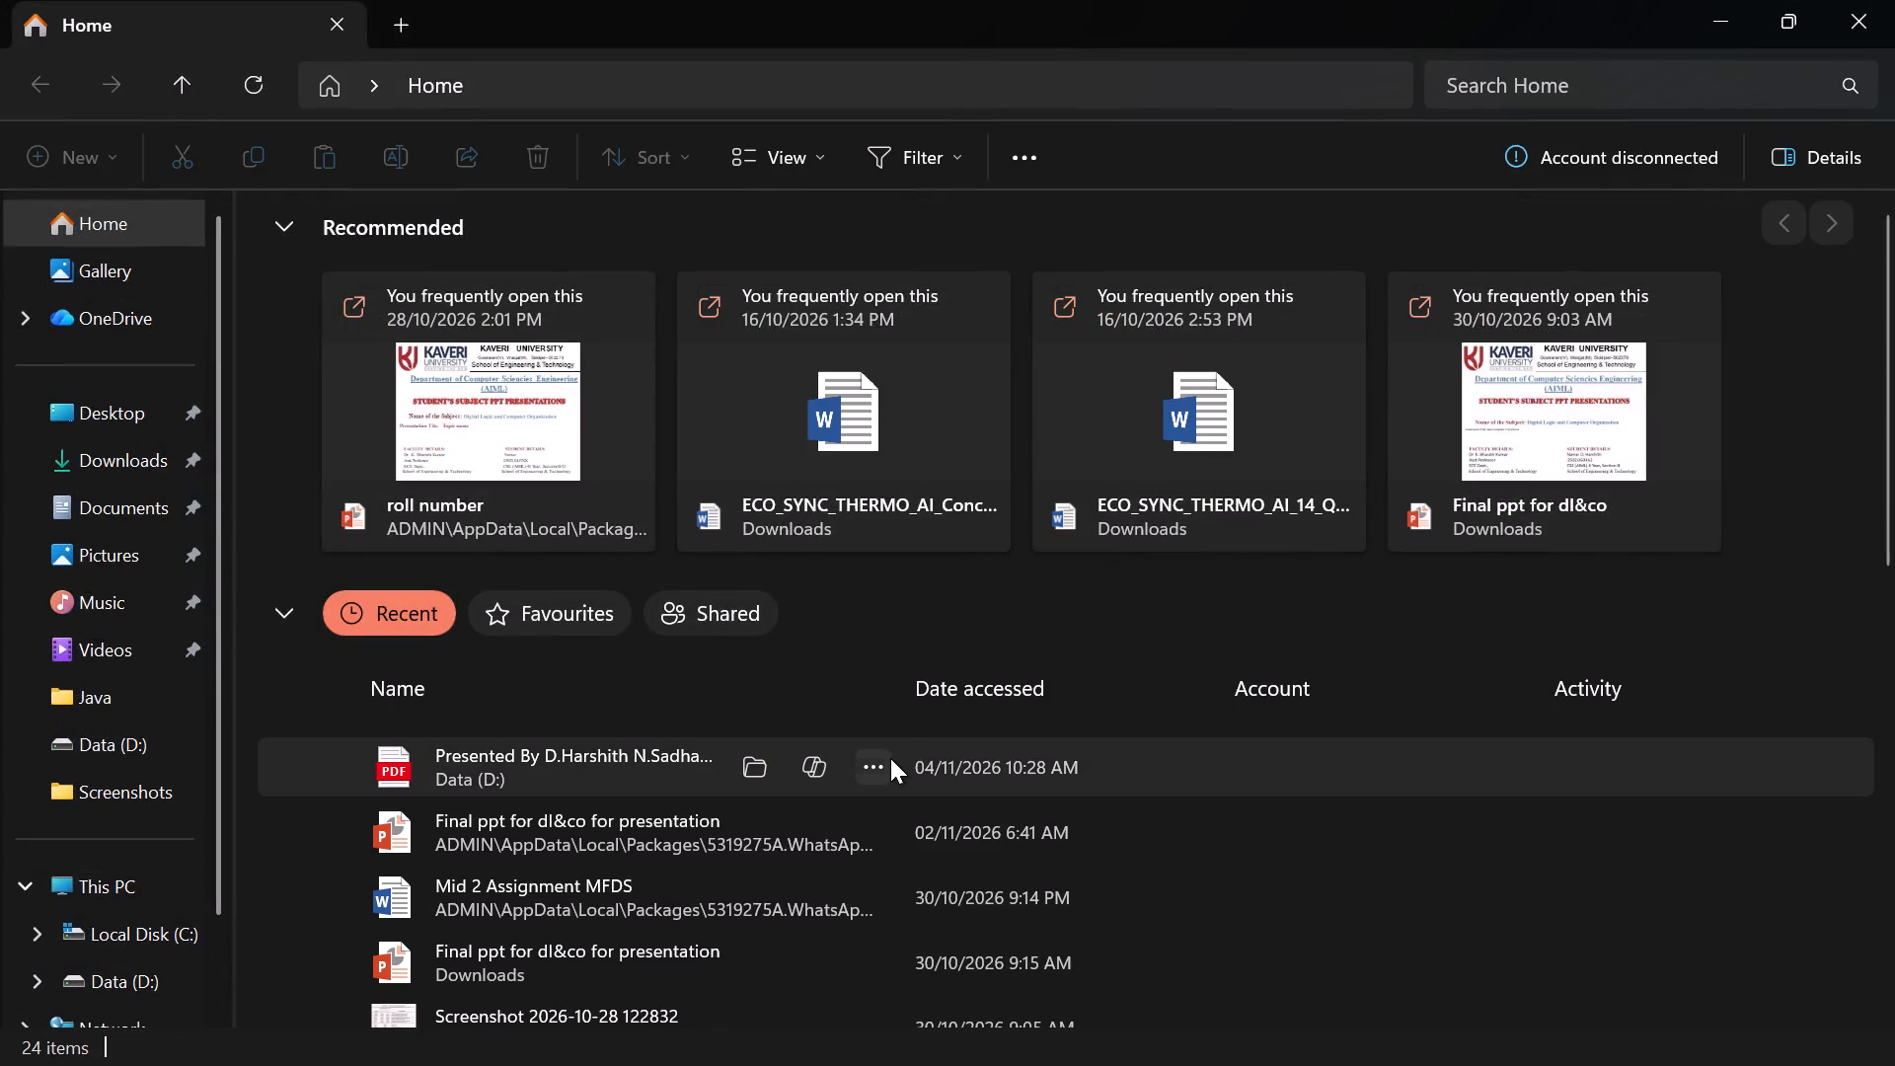
right_click(890, 758)
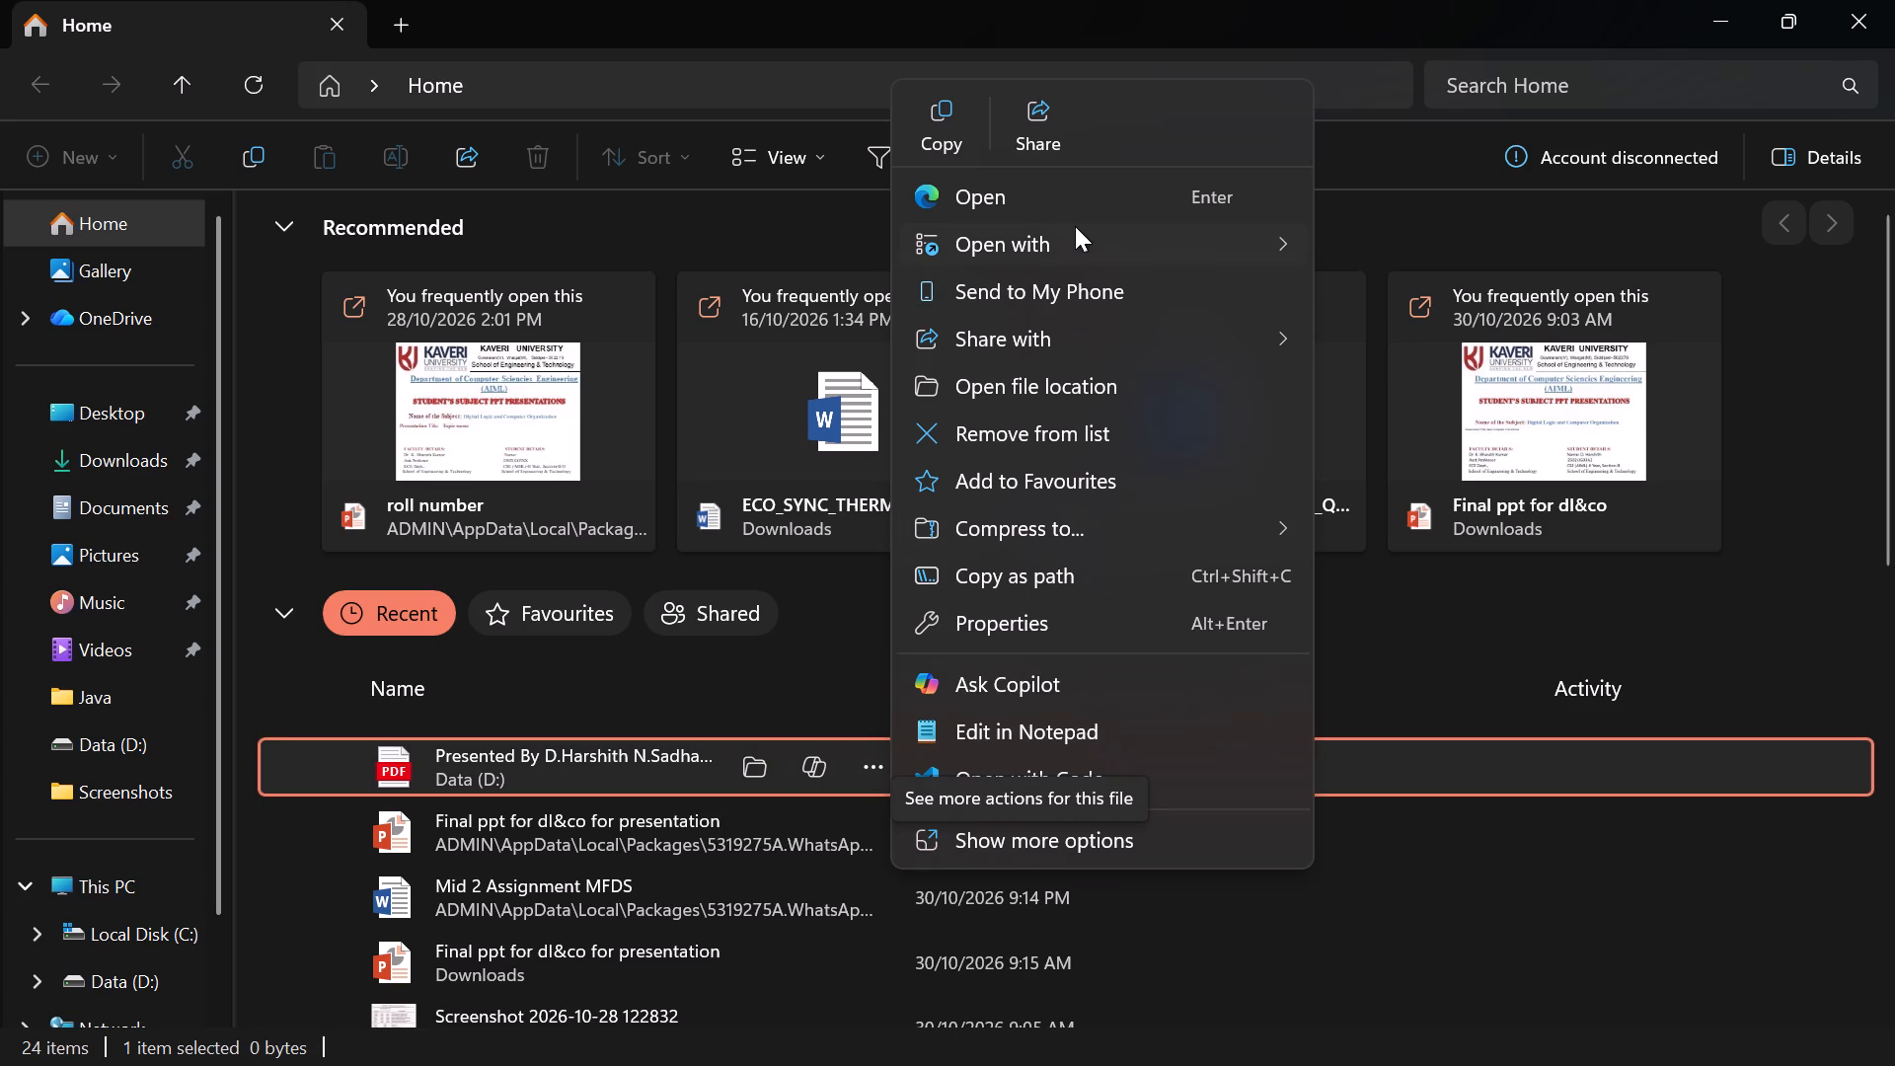
left_click(1107, 242)
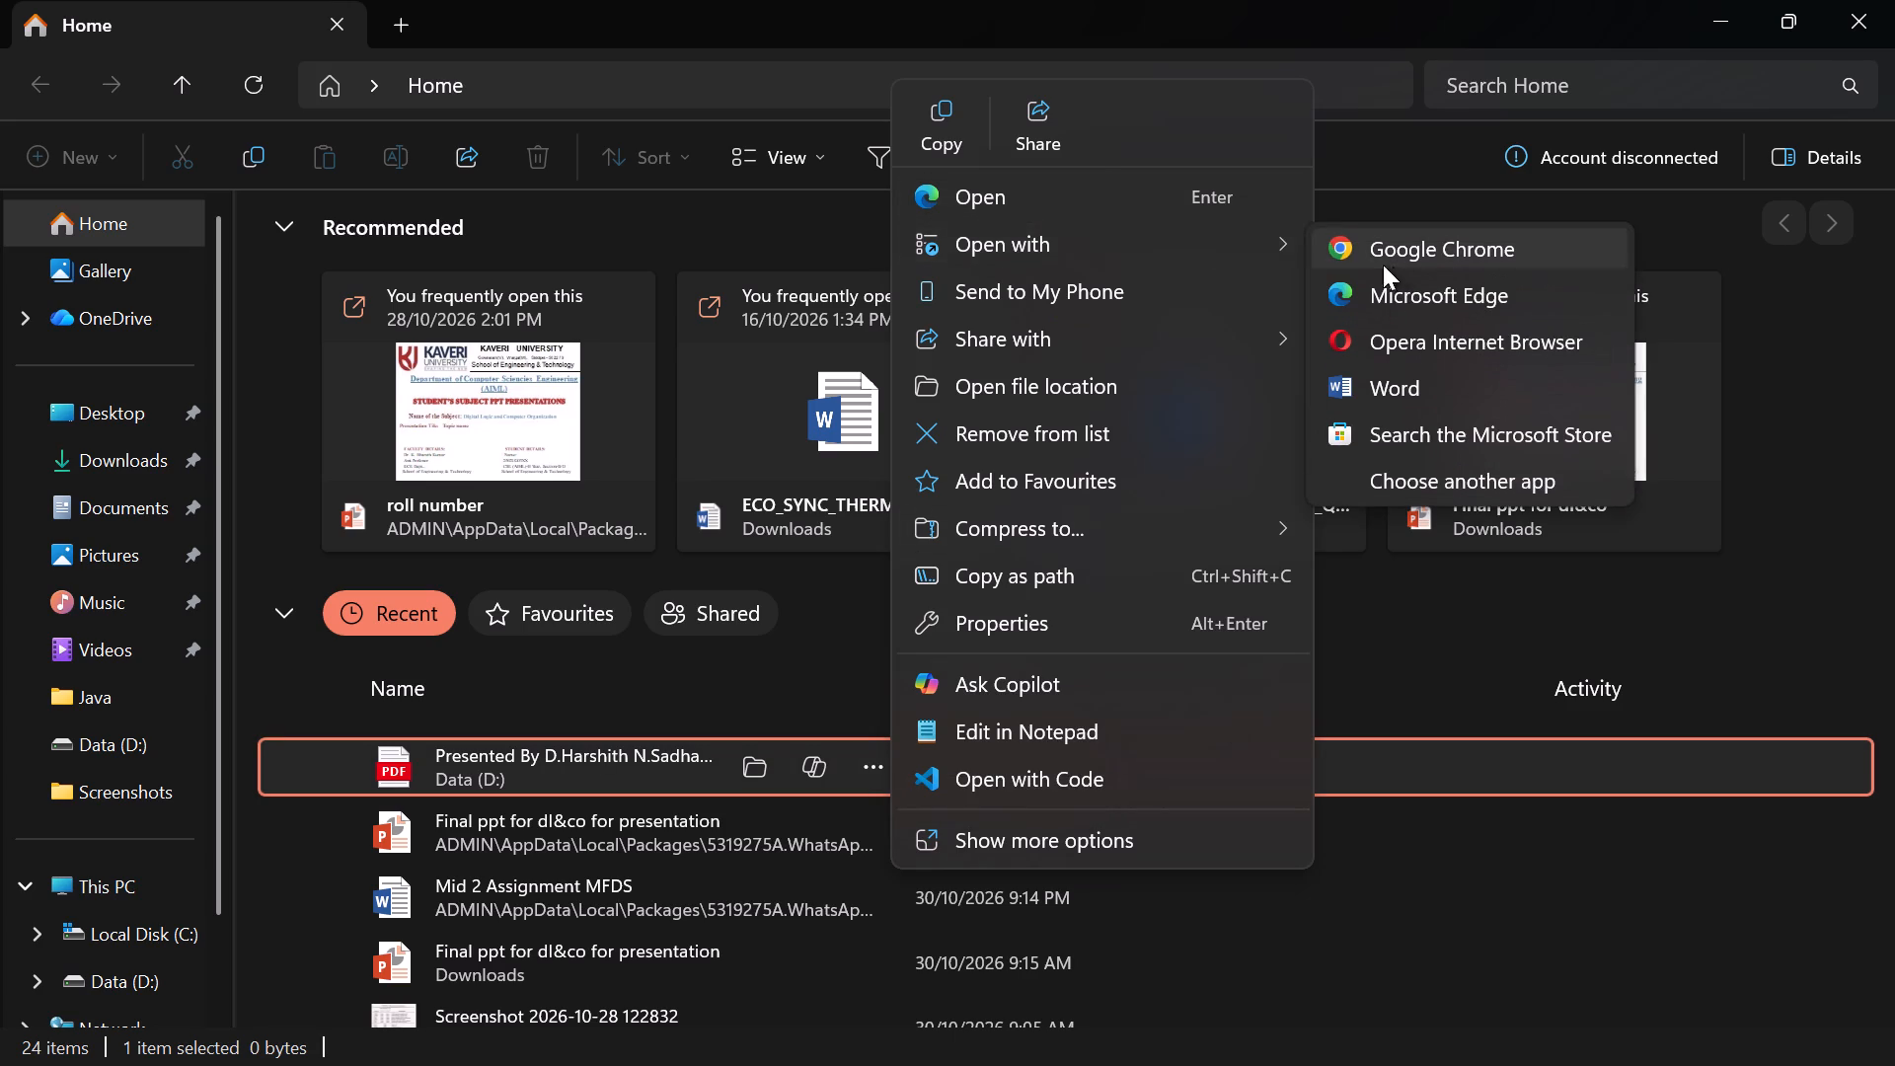
left_click(1531, 485)
scroll(957, 474, "down", 1)
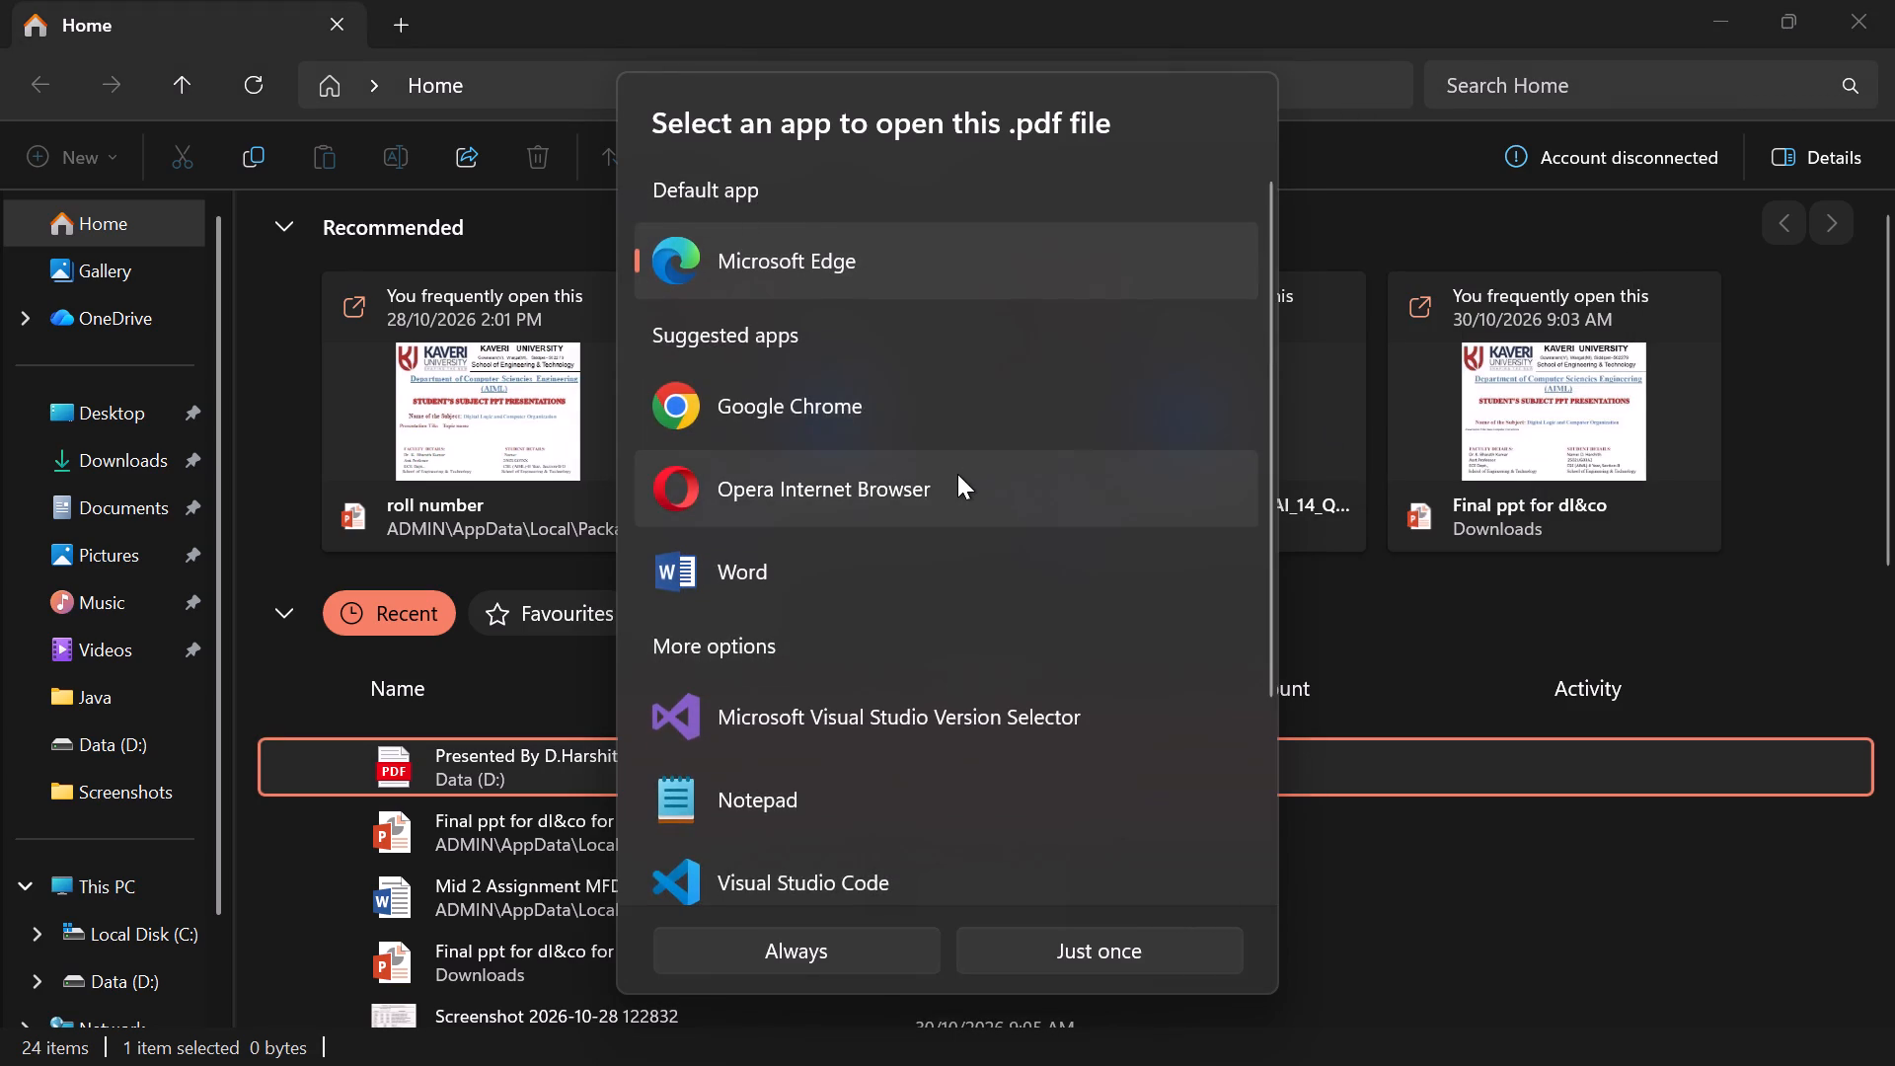
scroll(957, 474, "down", 2)
scroll(1023, 705, "up", 3)
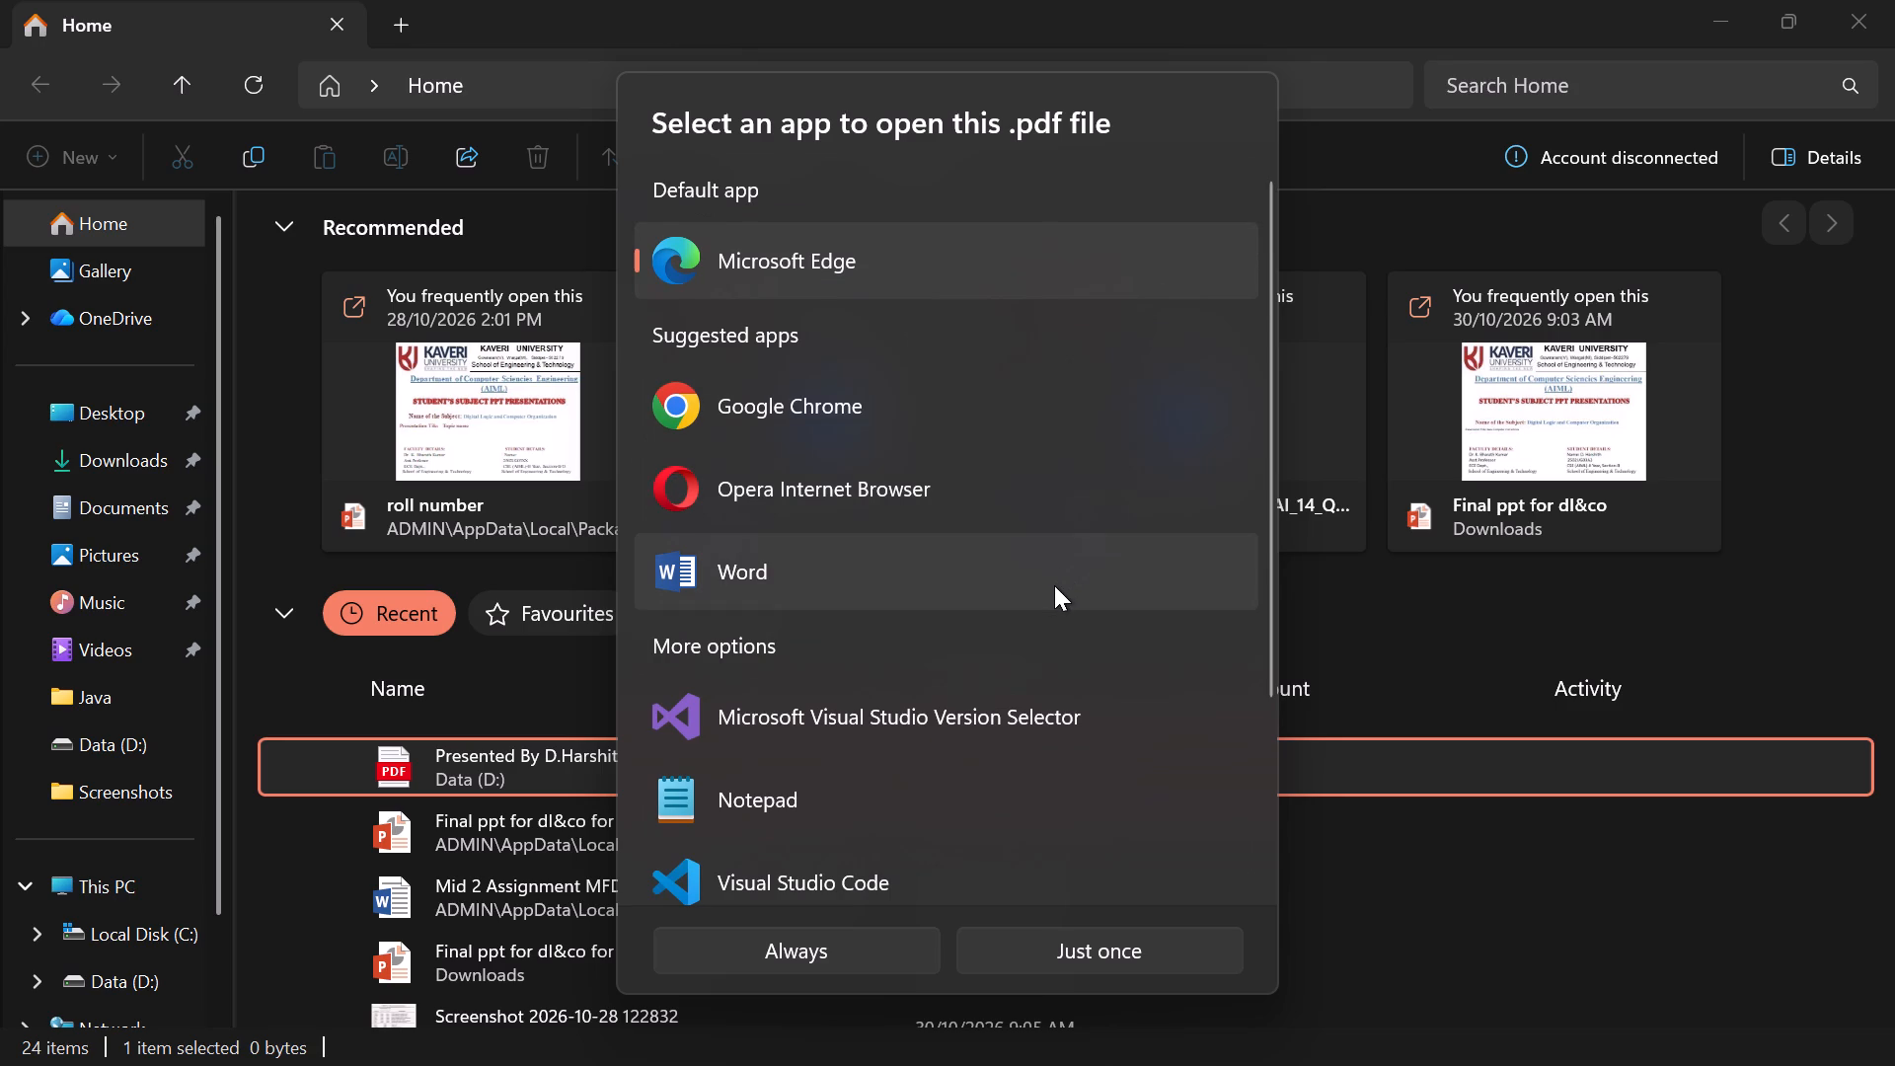
scroll(1054, 585, "down", 1)
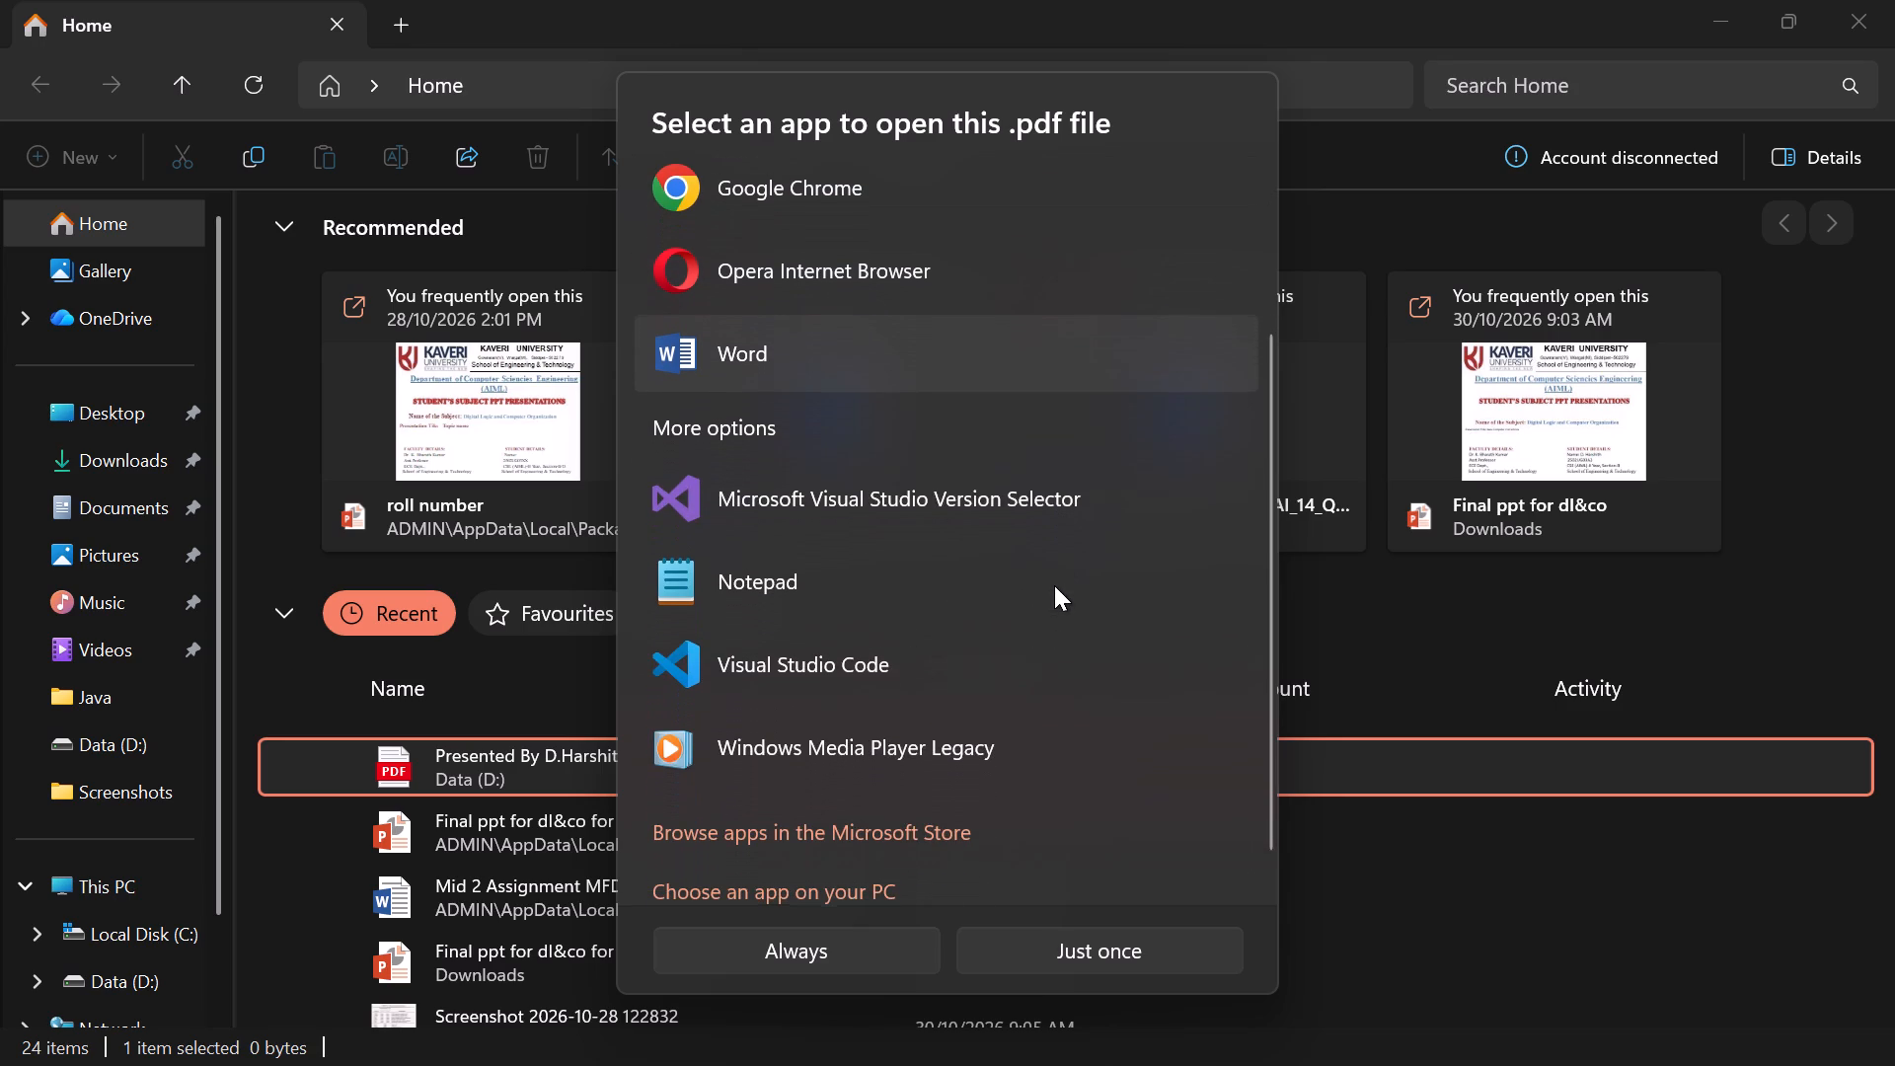
scroll(1054, 585, "down", 1)
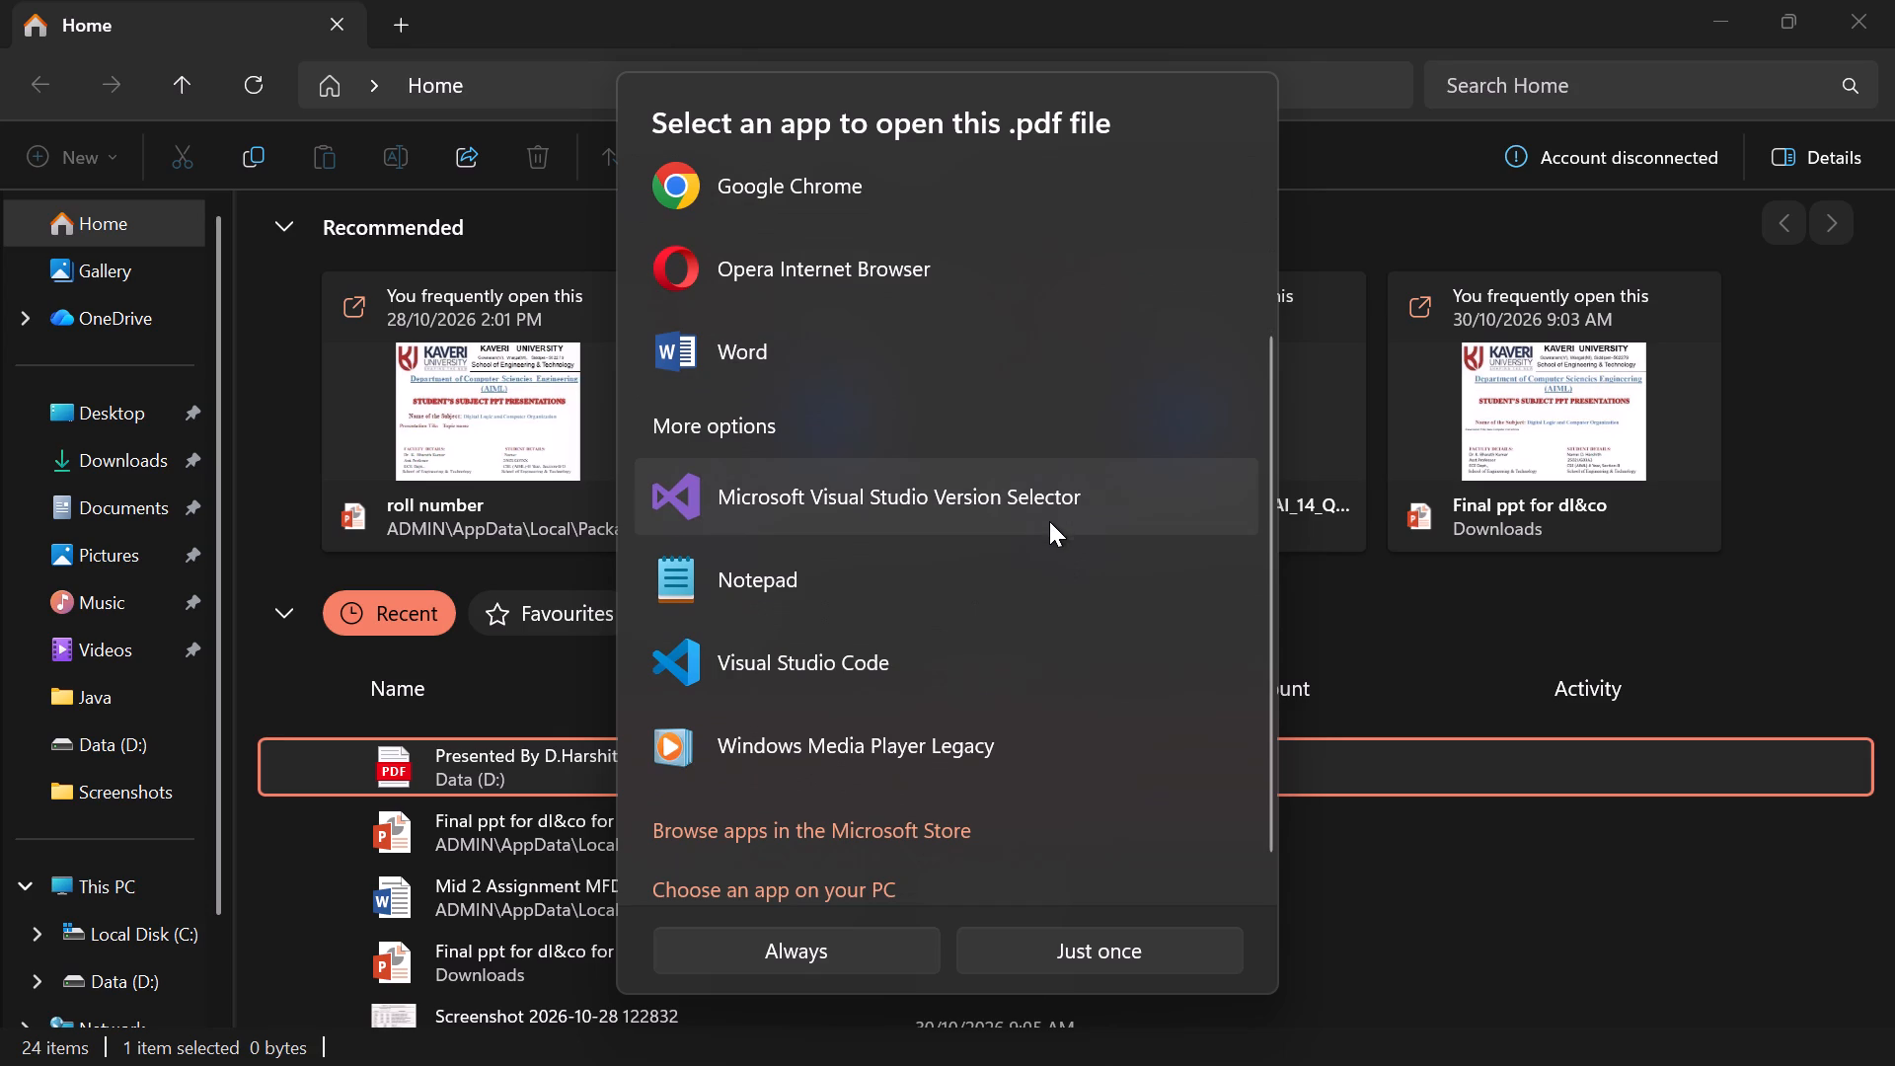
double_click(987, 343)
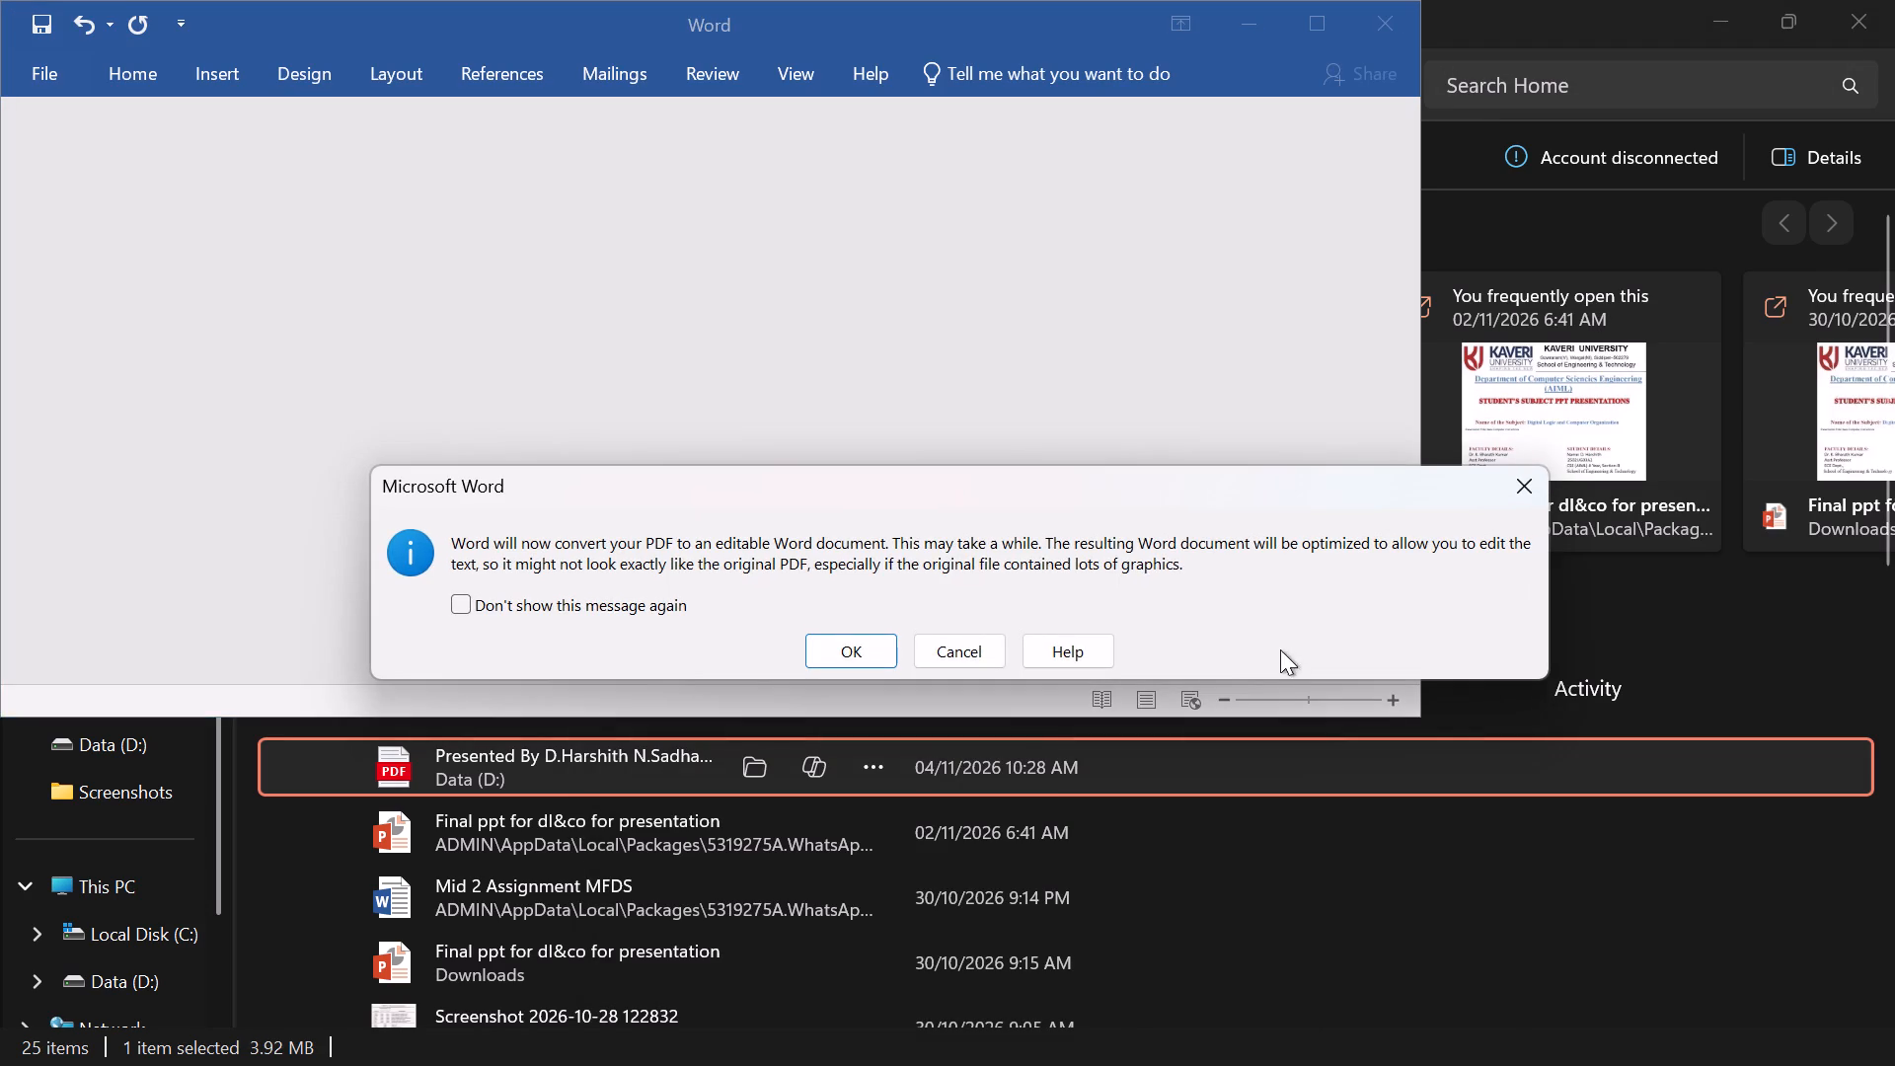
left_click(860, 658)
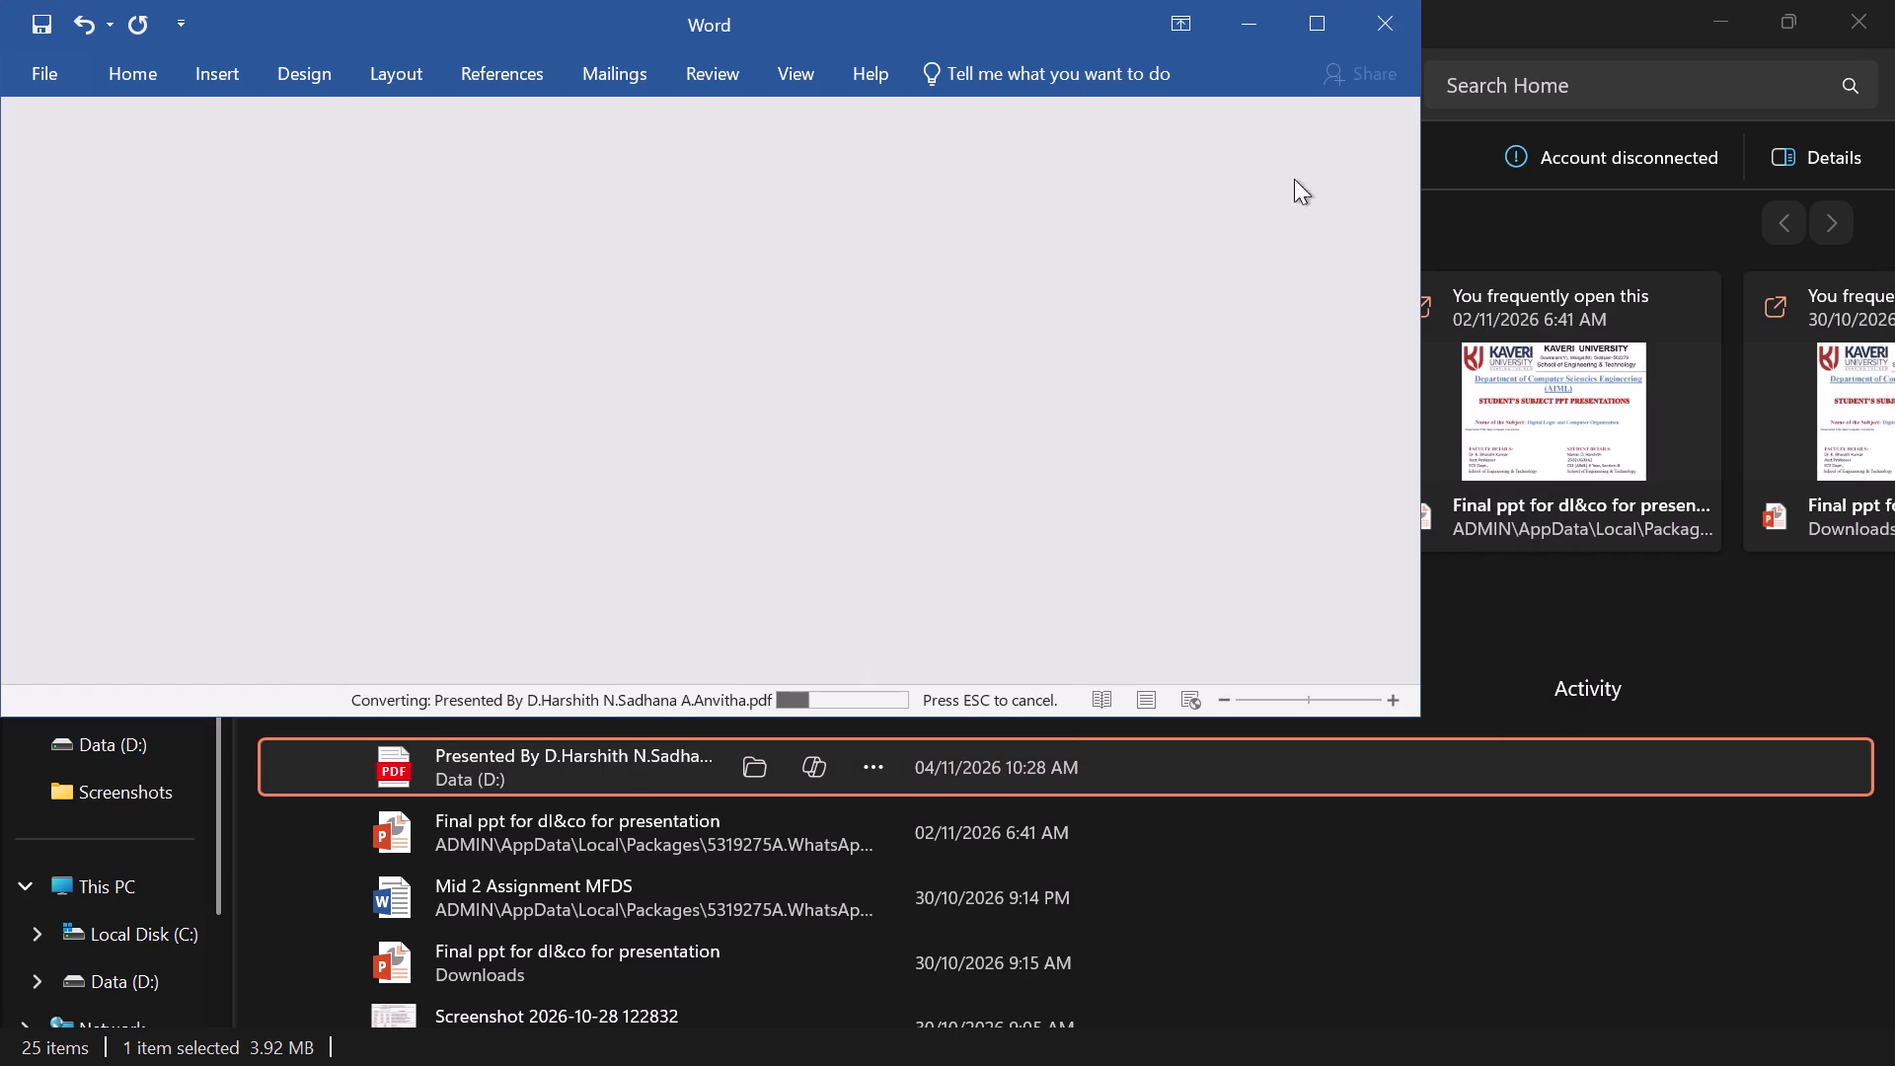
Maximise the Word window, enable editing of the protected document and accept the PDF conversion again.
left_click(1313, 11)
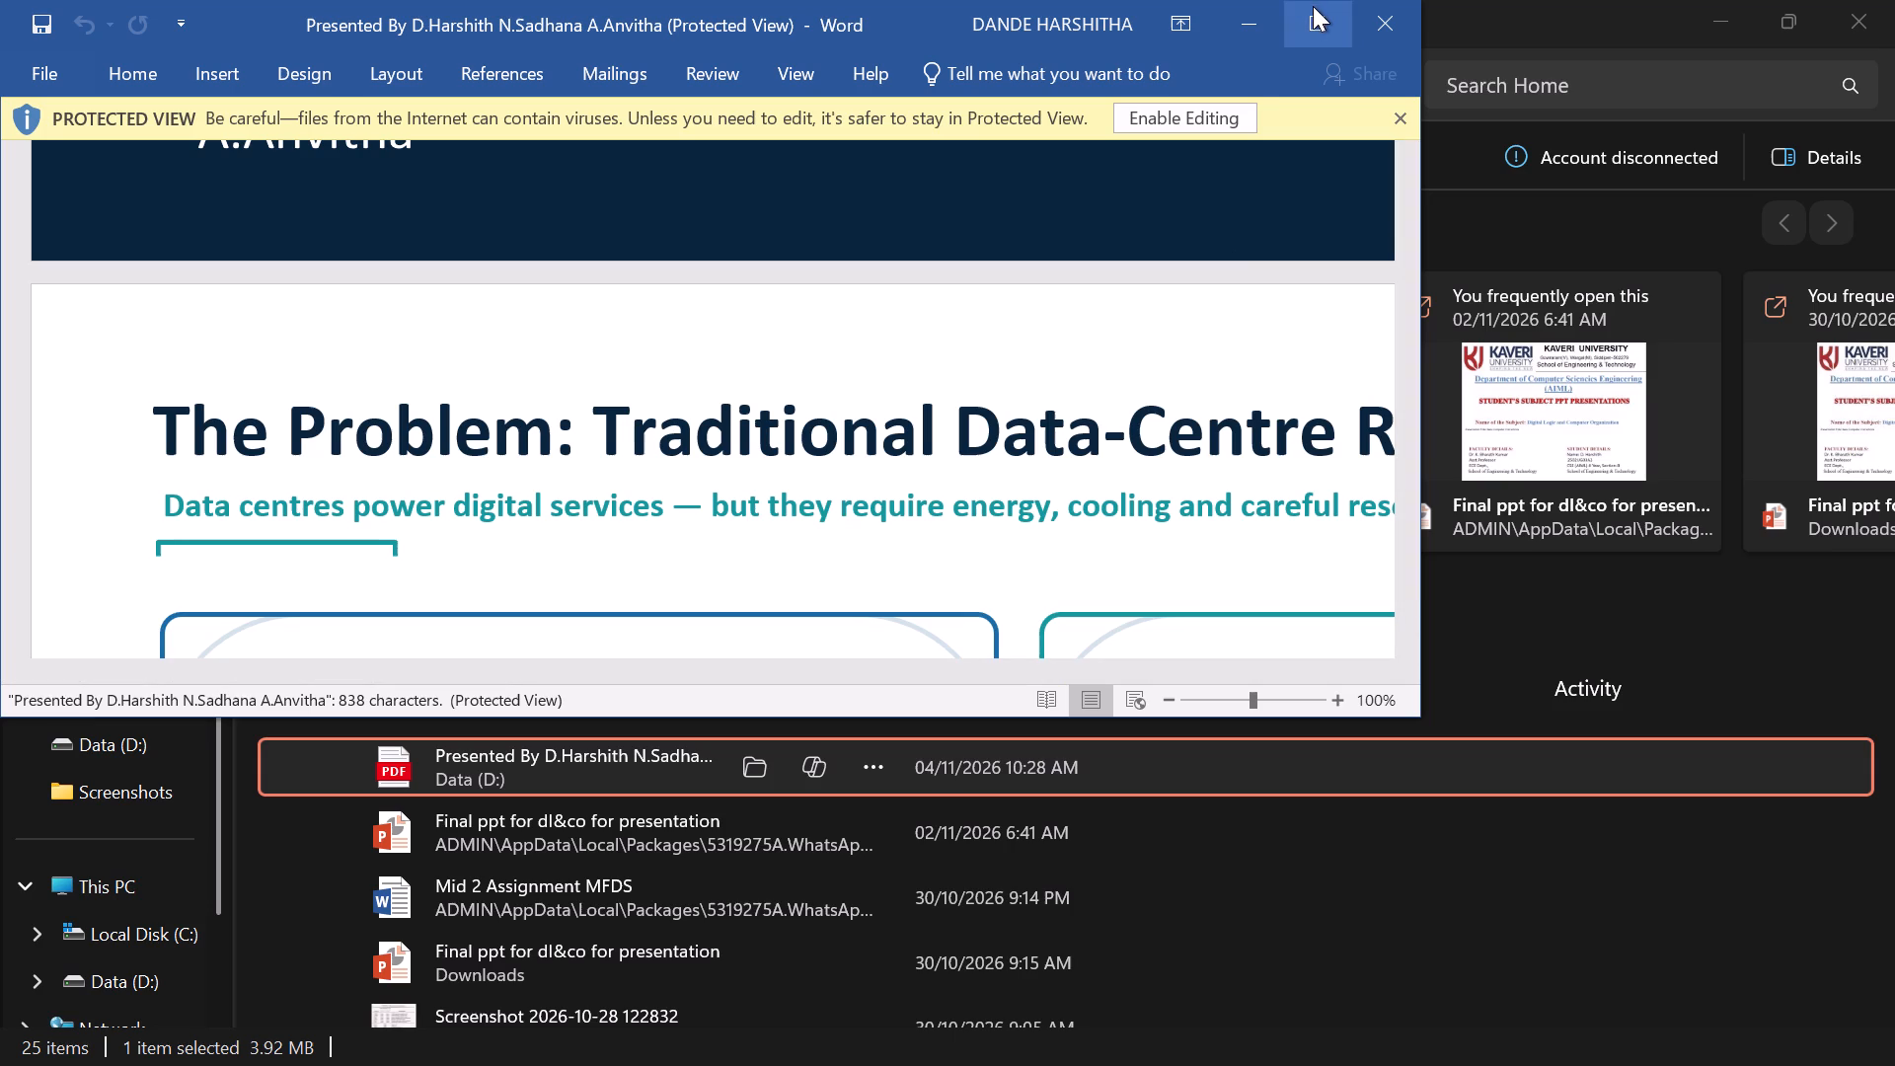
left_click(1313, 6)
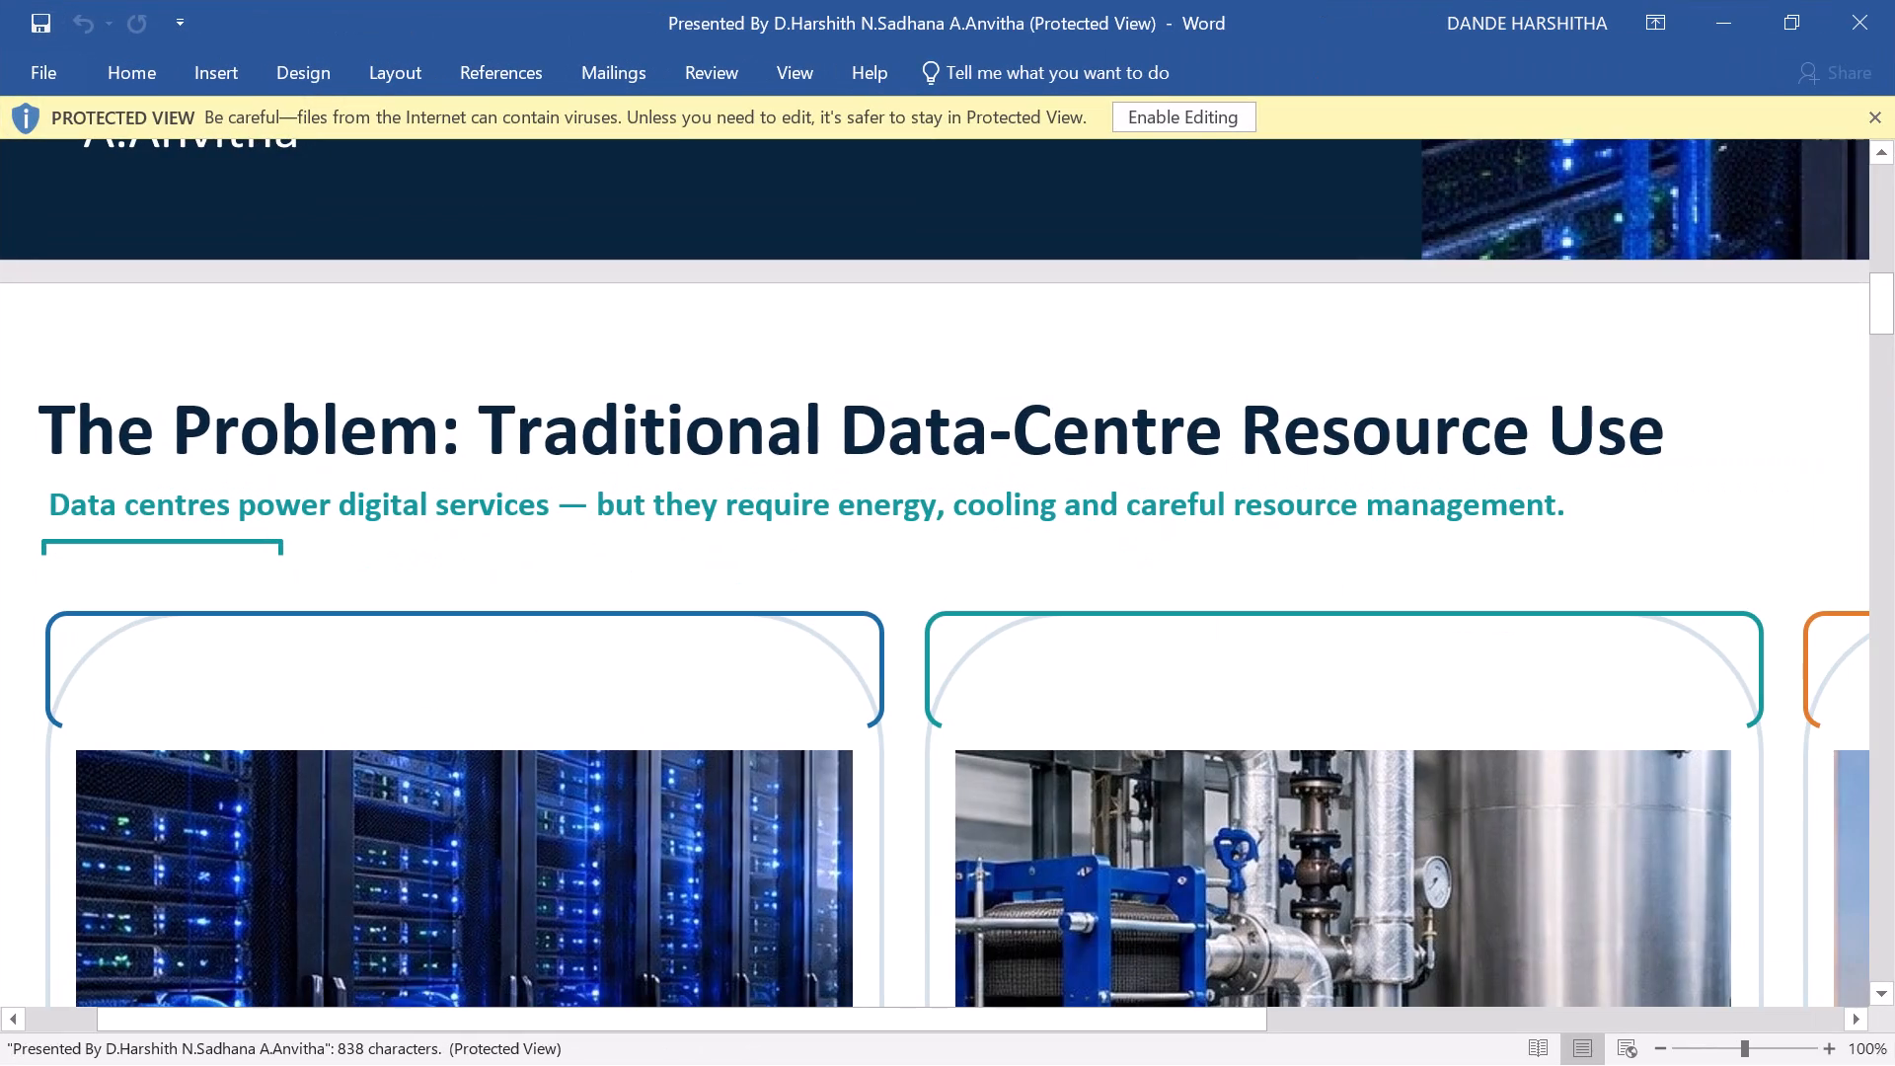
left_click(1190, 127)
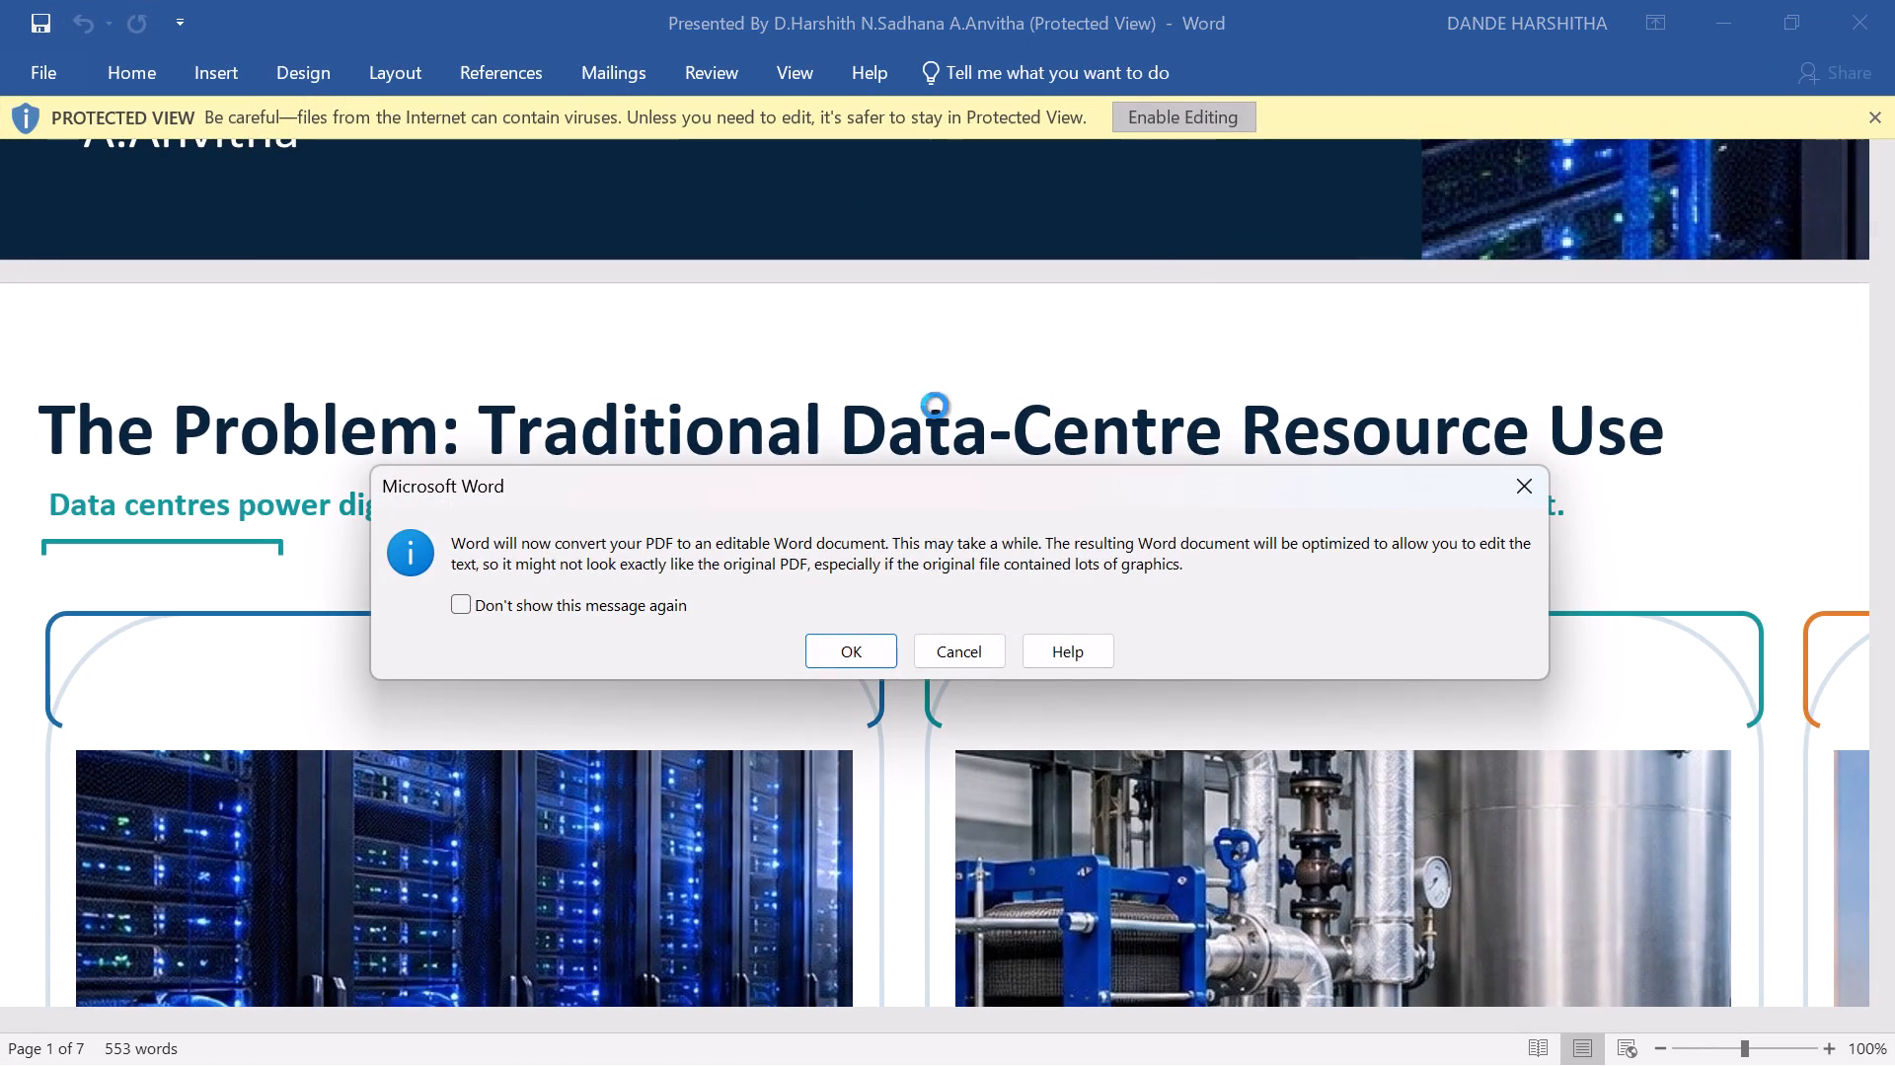
left_click(842, 647)
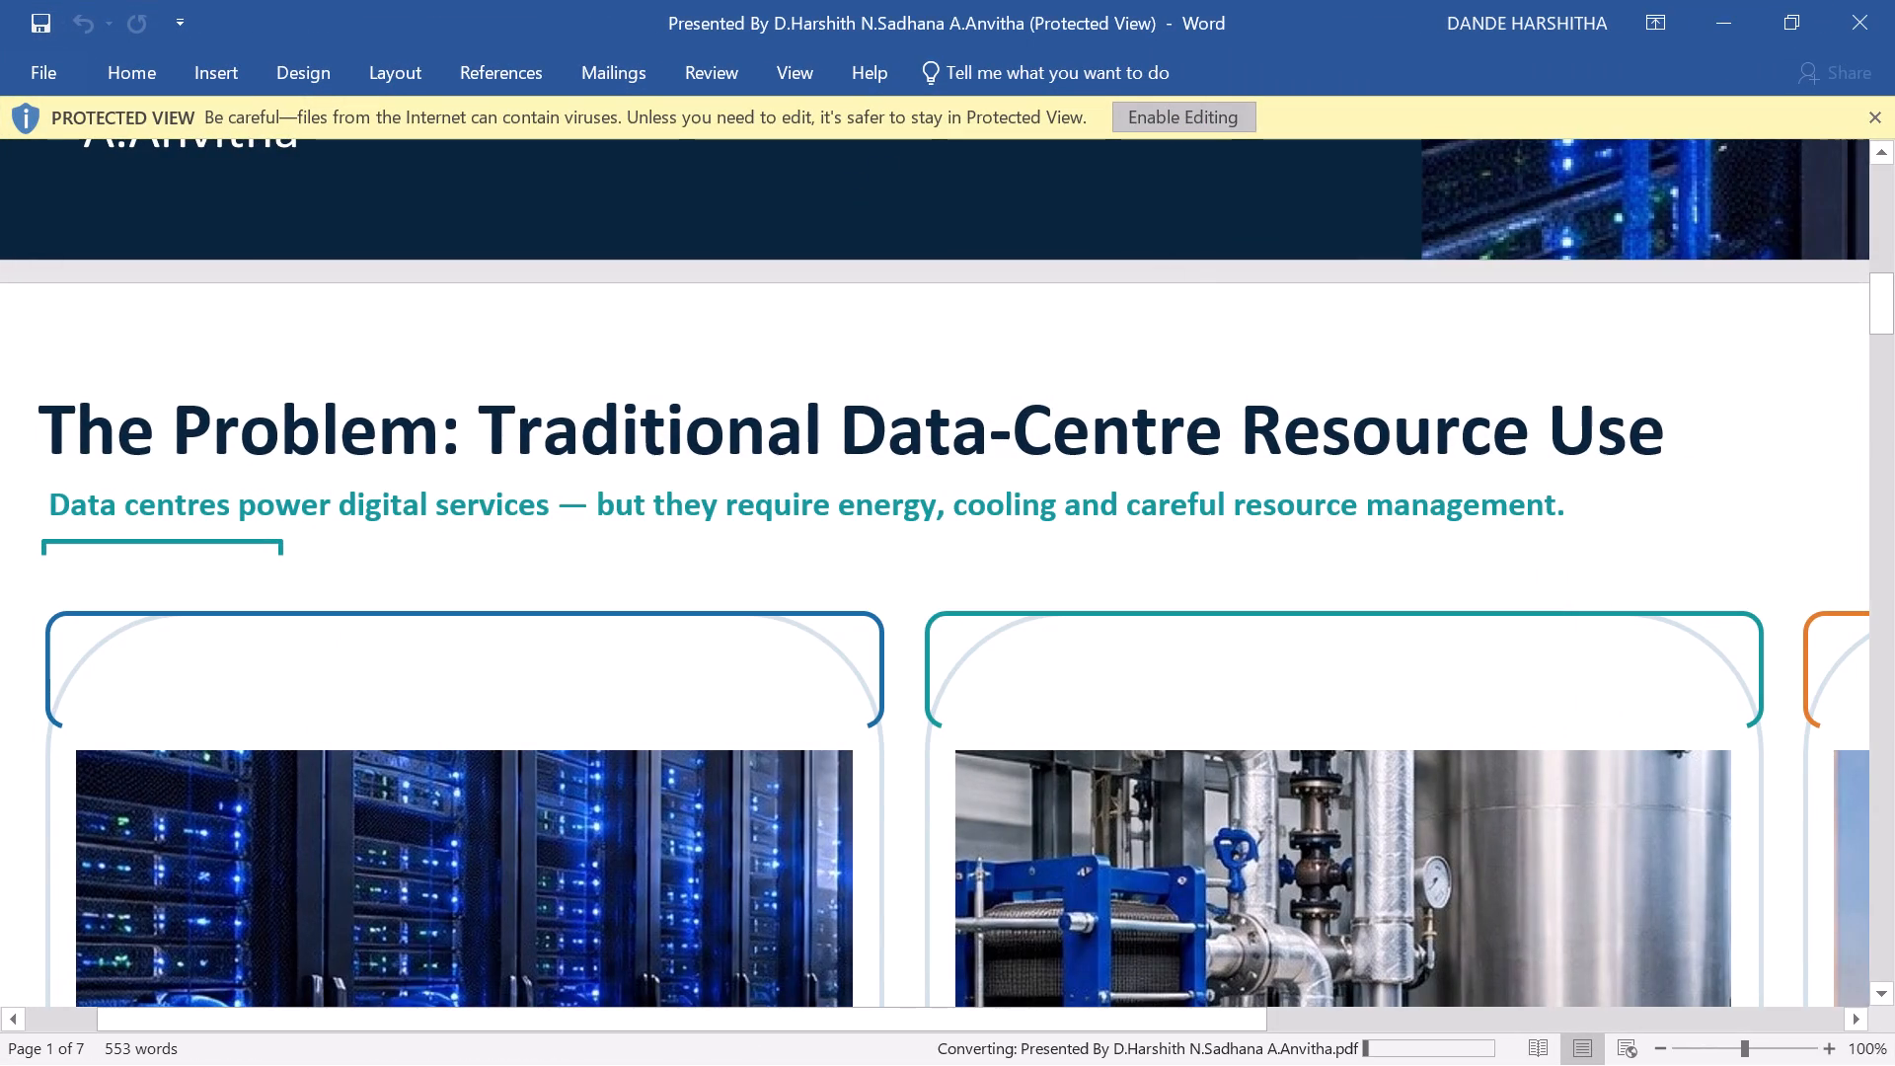
Examine the converted document's pages to check how the PDF's layout, text and pictures carried over.
scroll(909, 522, "down", 3)
scroll(909, 522, "down", 3, "ctrl")
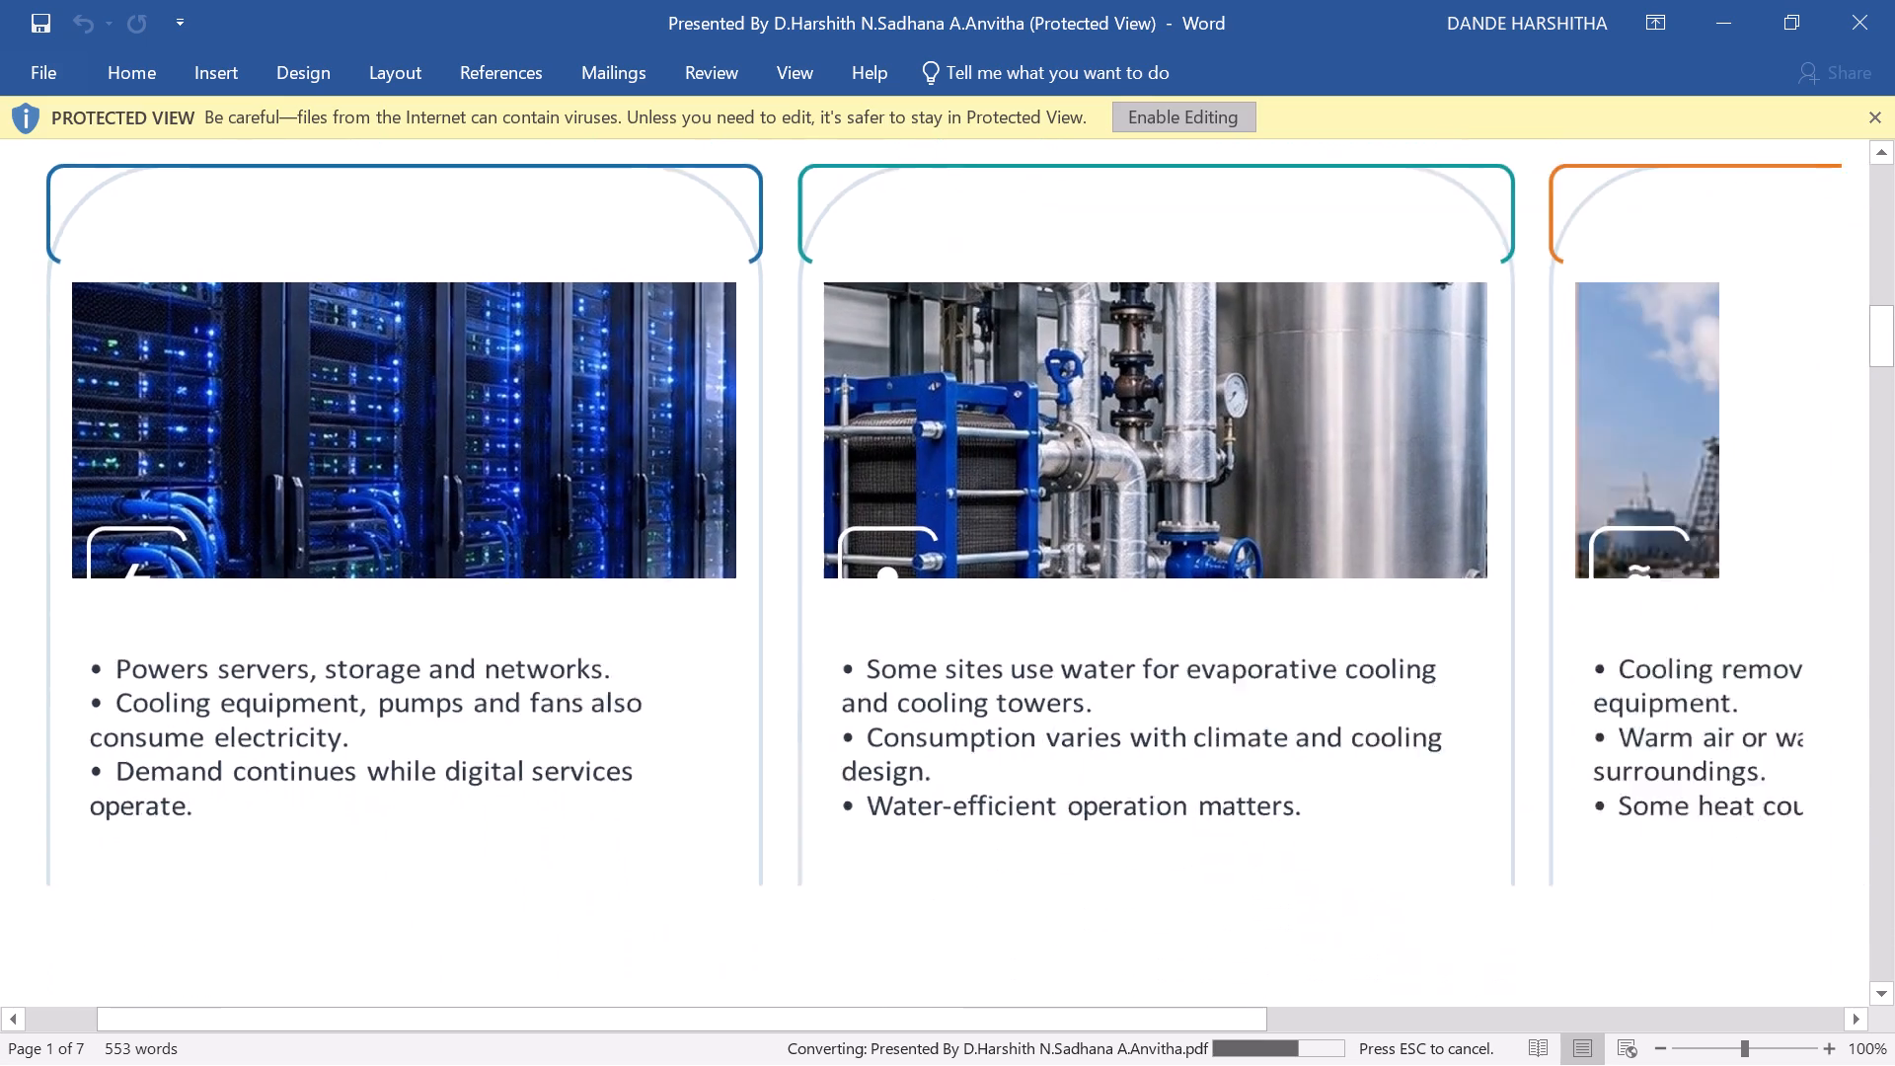
scroll(909, 522, "down", 8, "ctrl")
scroll(909, 522, "up", 2)
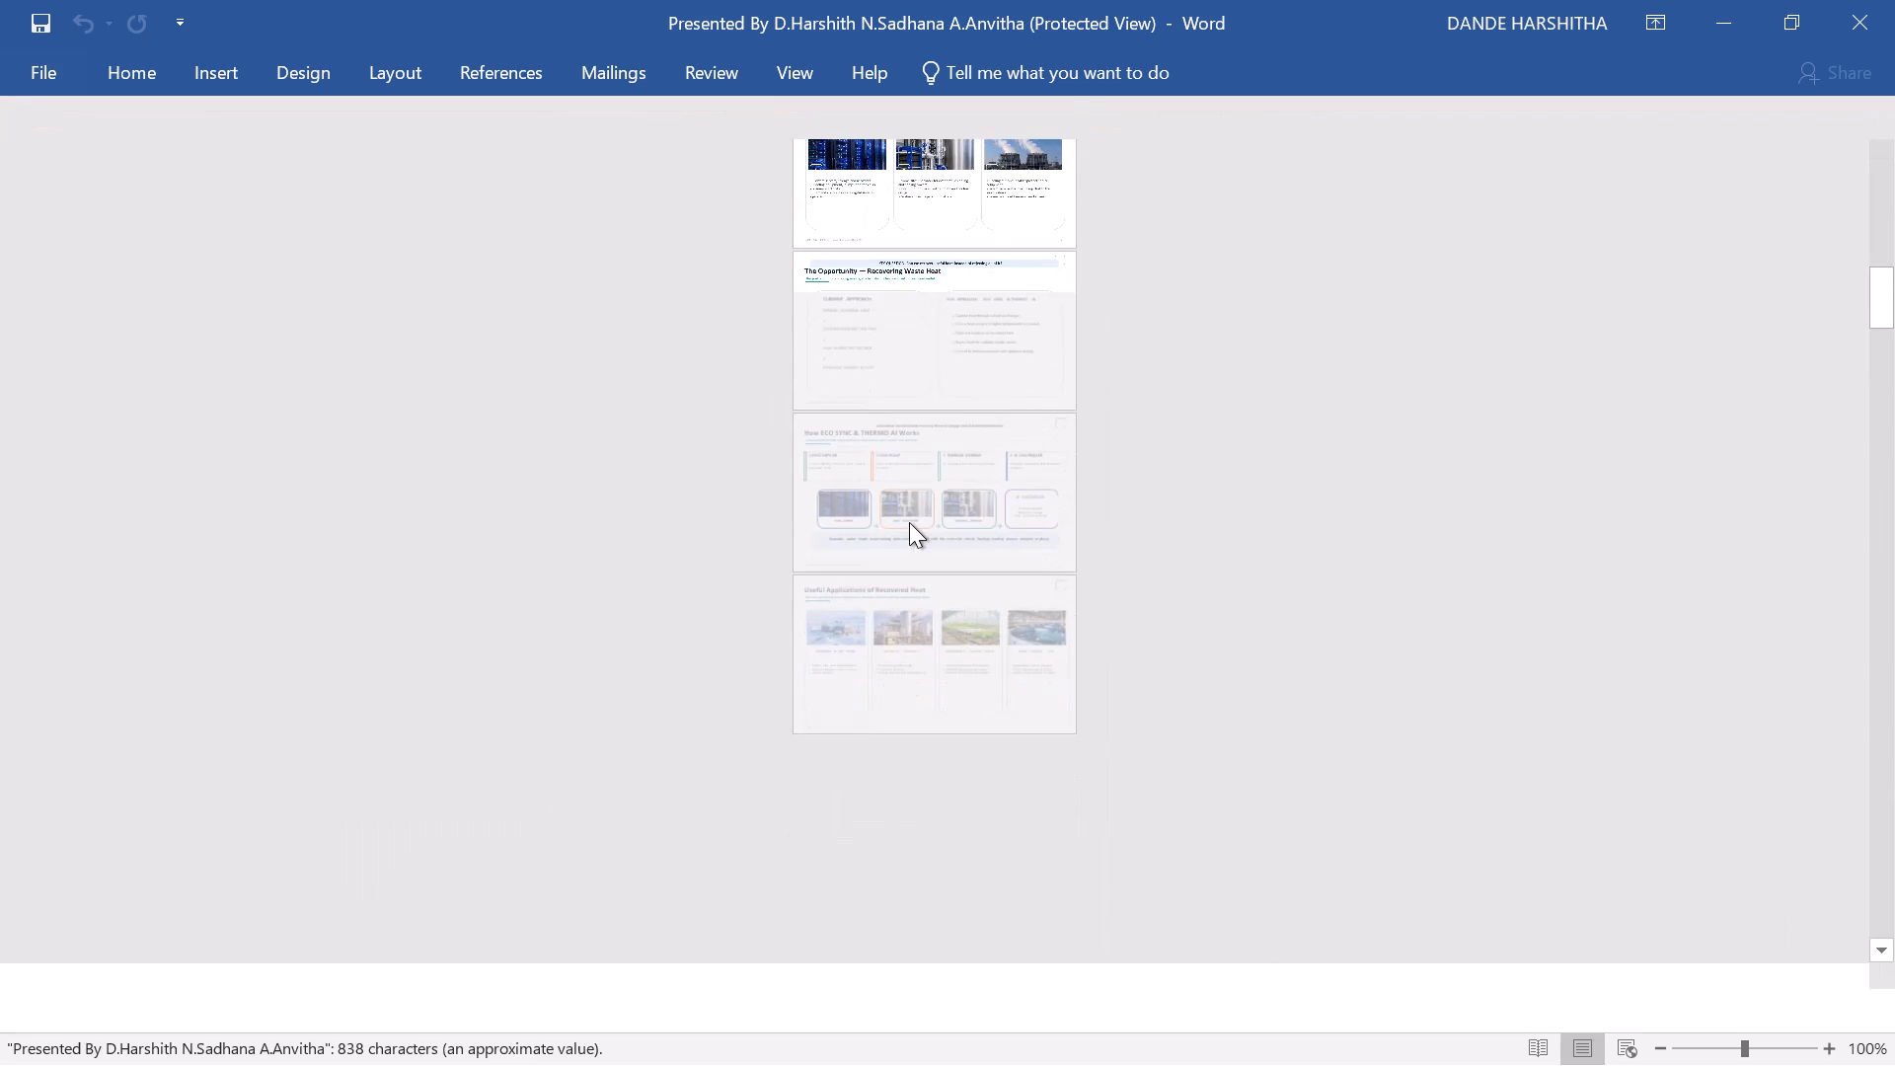
scroll(909, 522, "up", 3)
scroll(1051, 541, "down", 3, "ctrl")
scroll(1051, 541, "down", 1)
scroll(1017, 419, "down", 3, "ctrl")
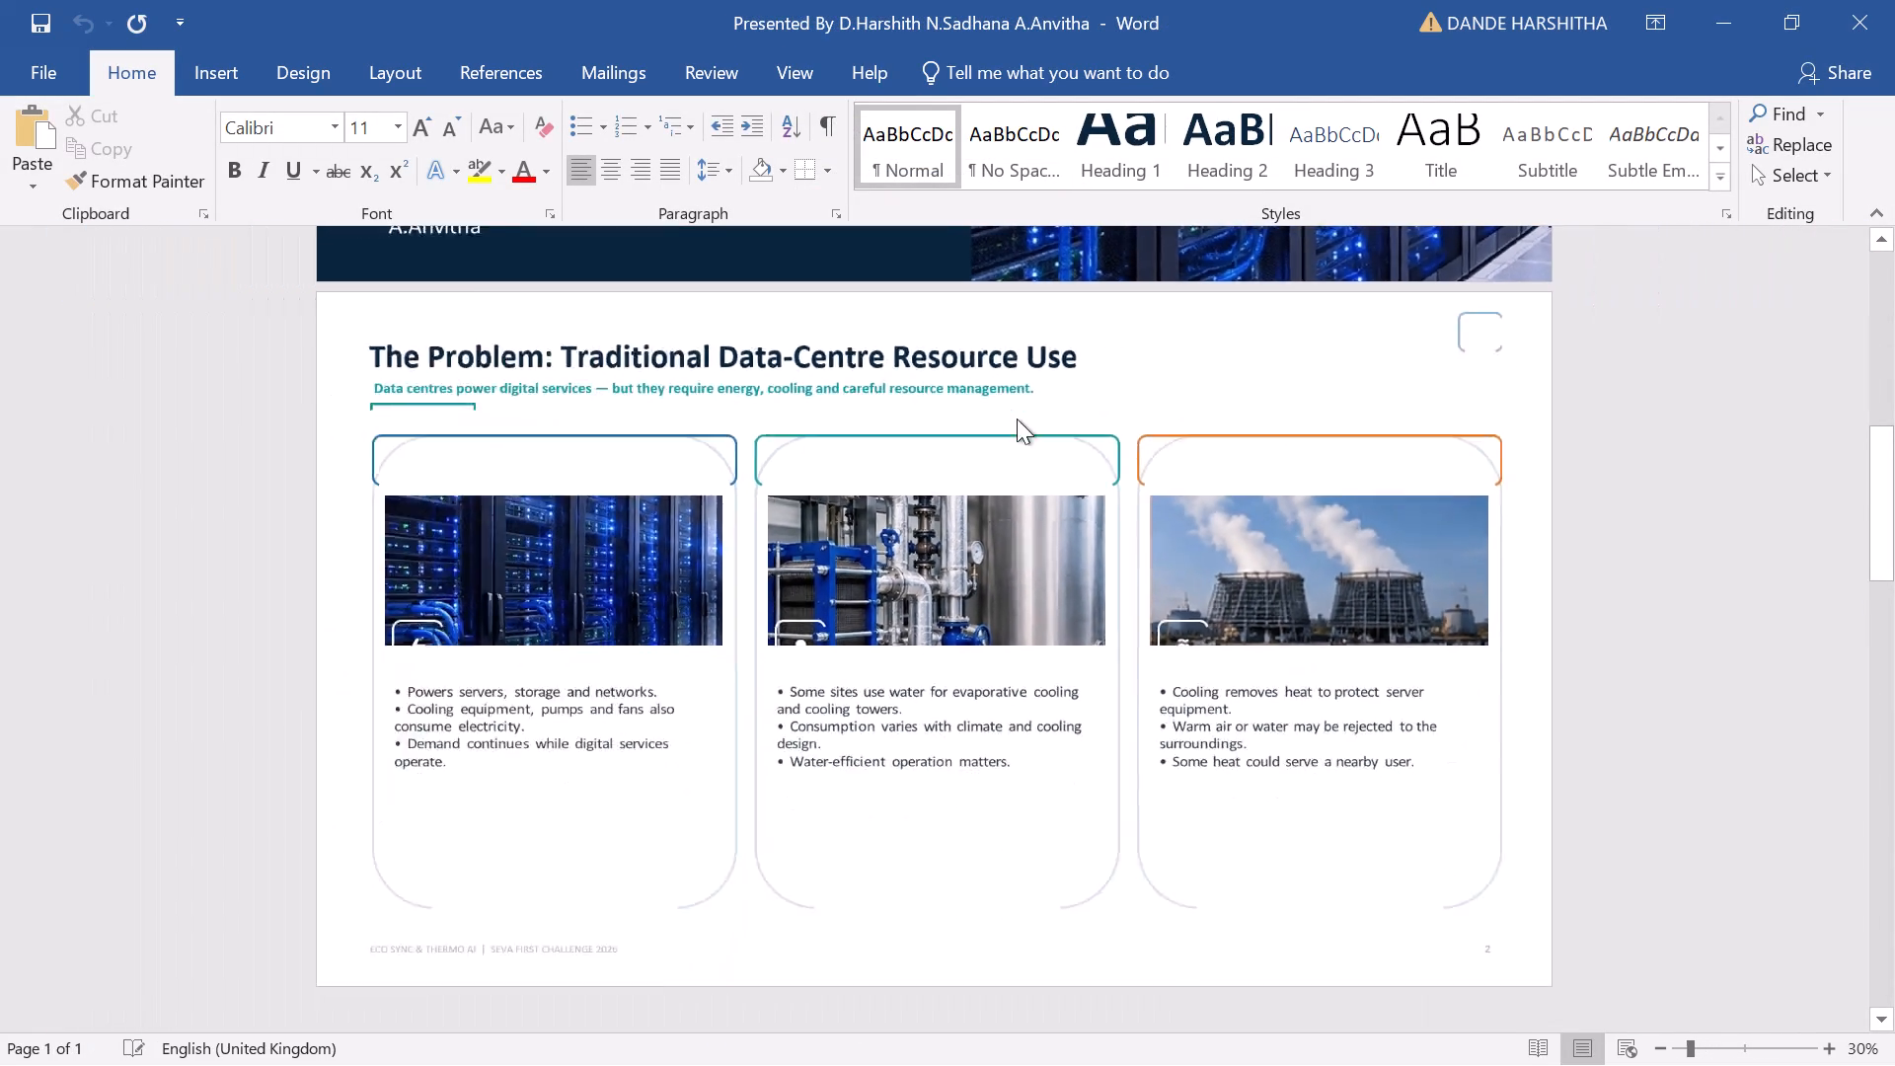
scroll(1017, 419, "up", 1)
key("Up")
key("Up")
scroll(1017, 419, "up", 1)
key("Up")
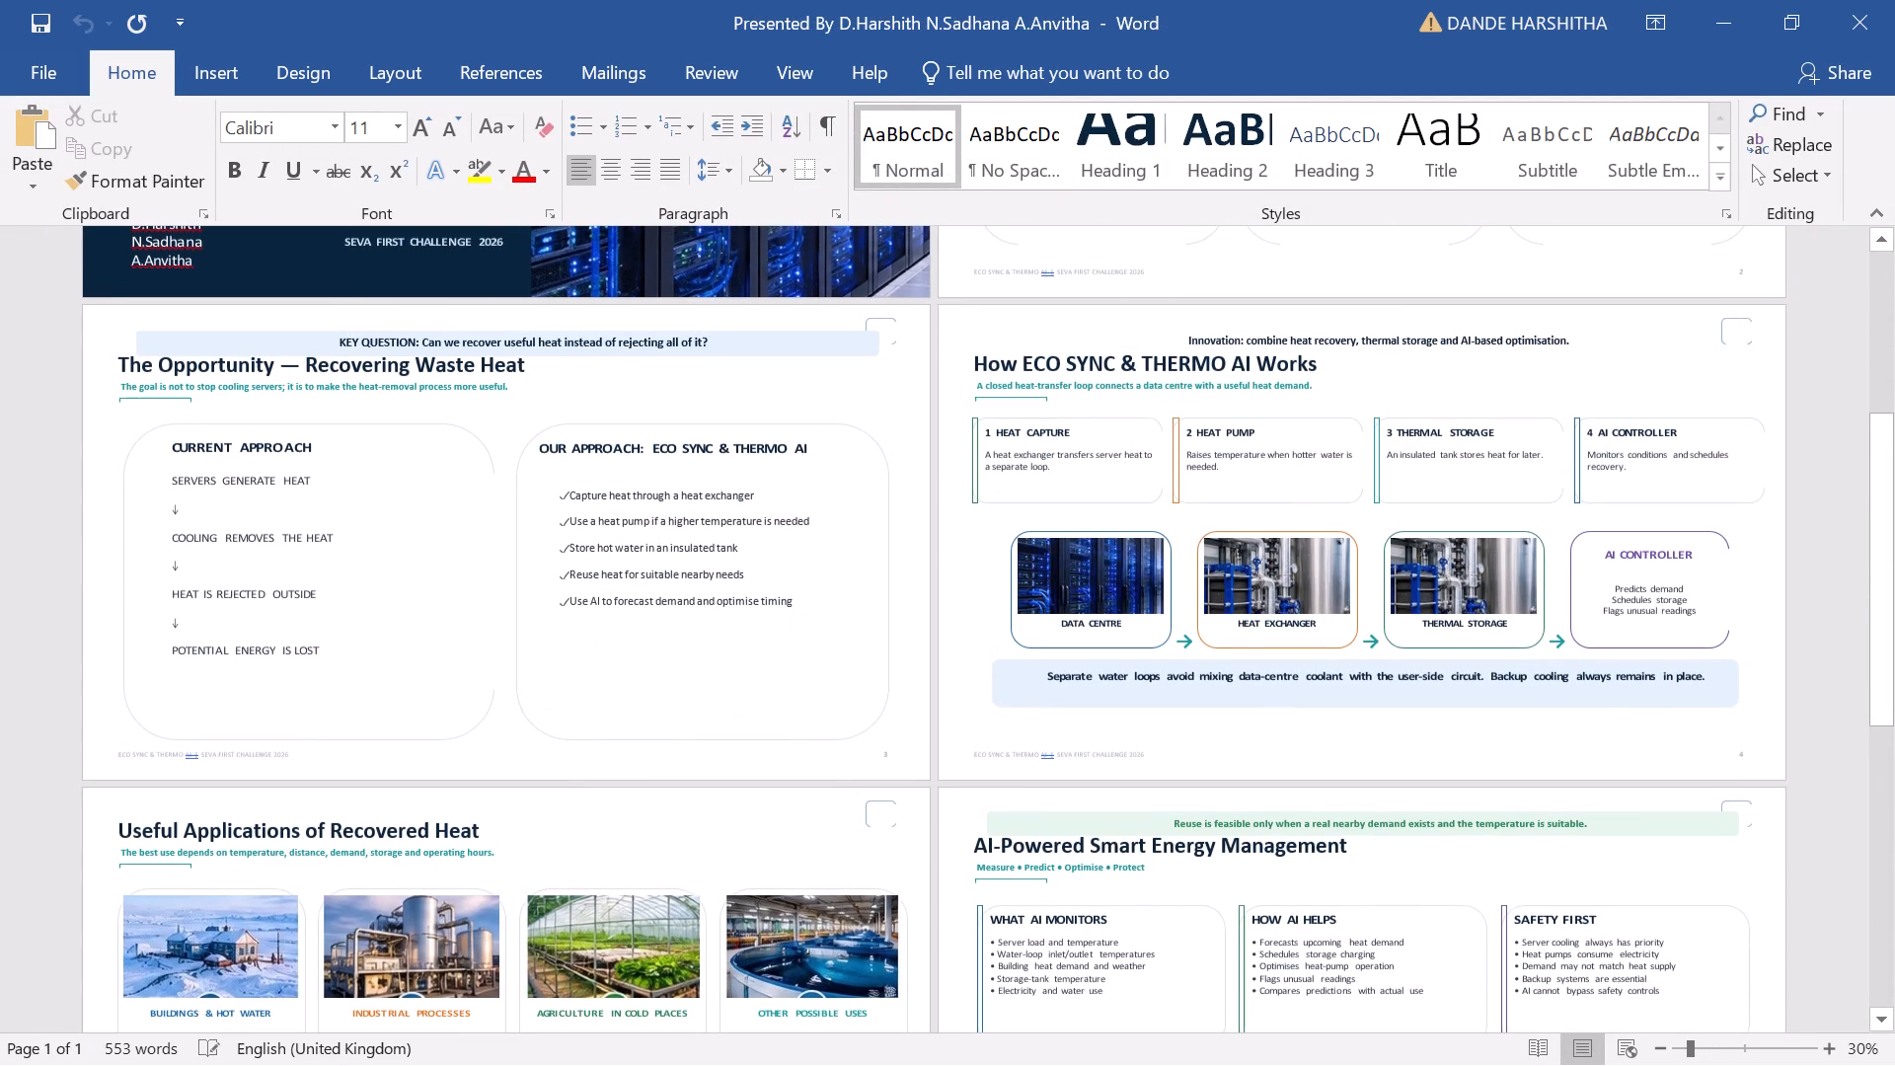
key("Up")
key("Up")
scroll(809, 515, "up", 2)
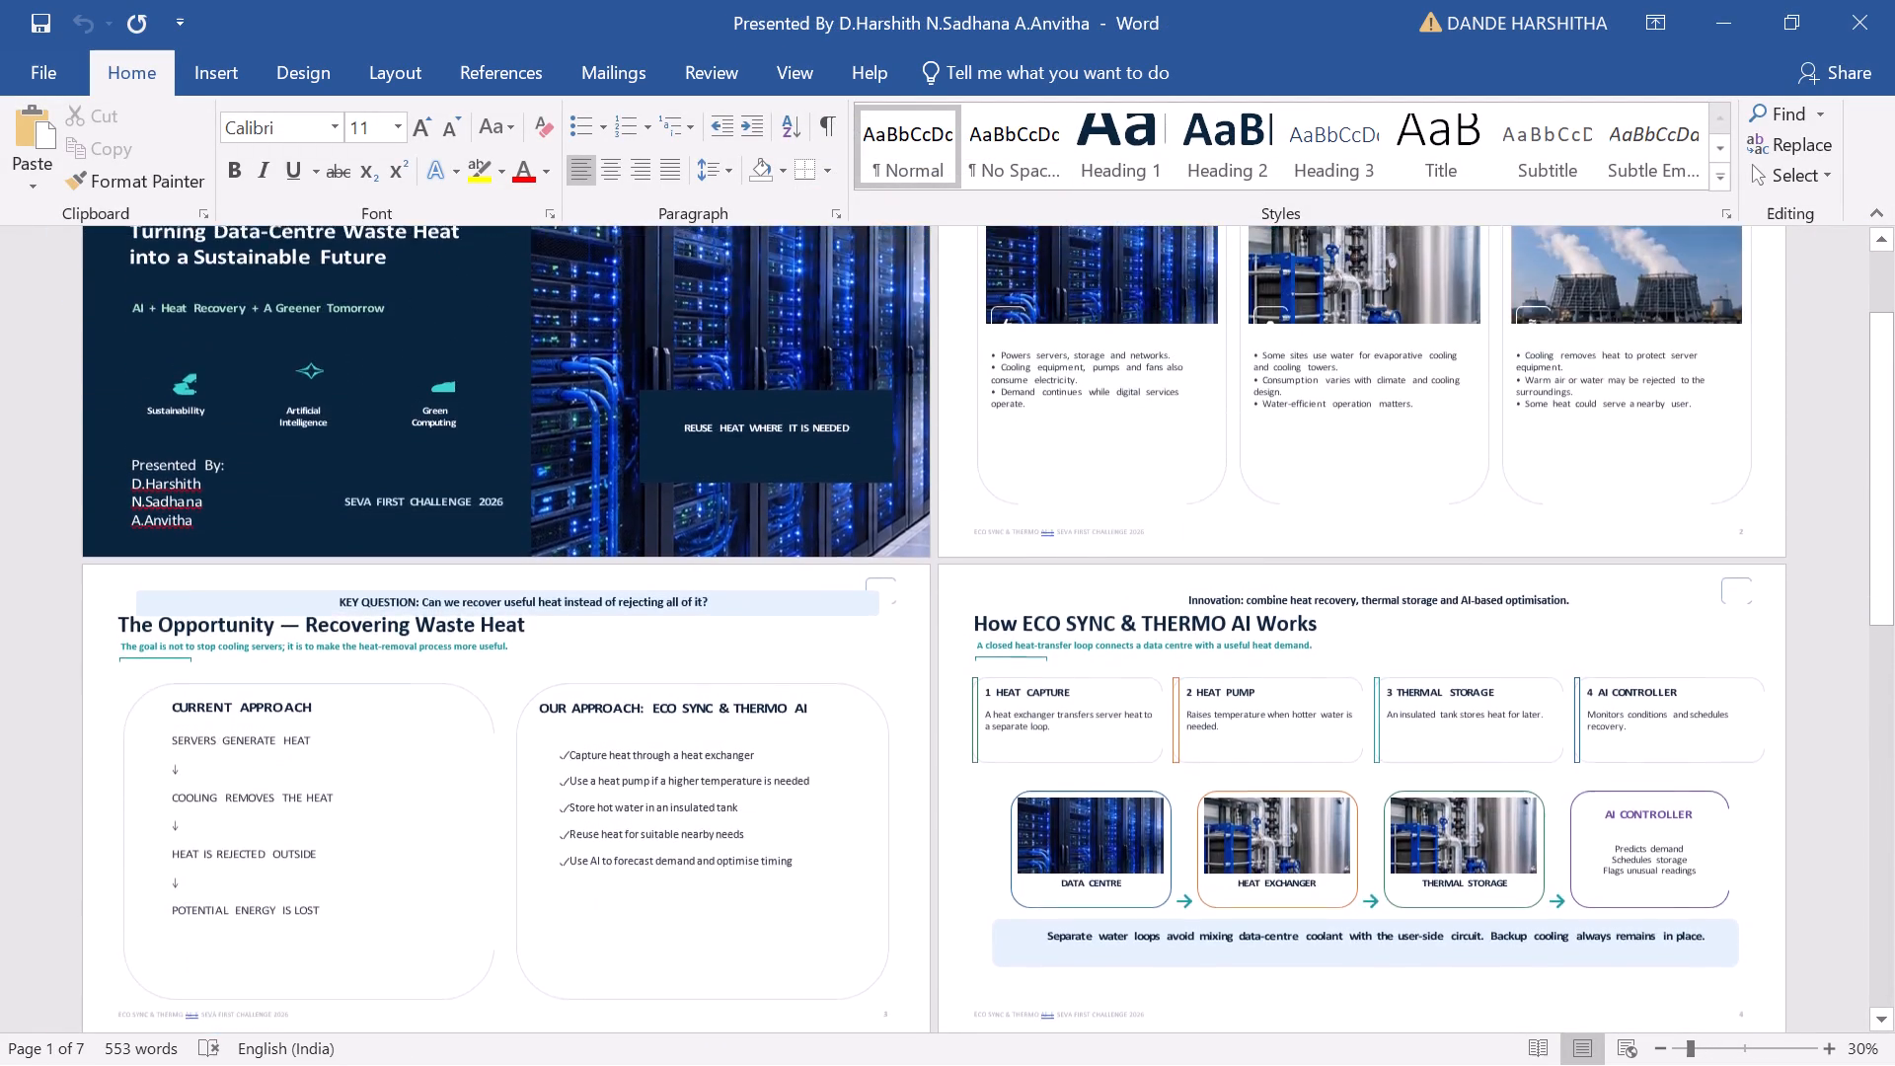
scroll(809, 515, "up", 2)
Check whether the cover page's dark background and server picture are selectable objects, and review the pages through the Thank You page.
left_click(585, 375)
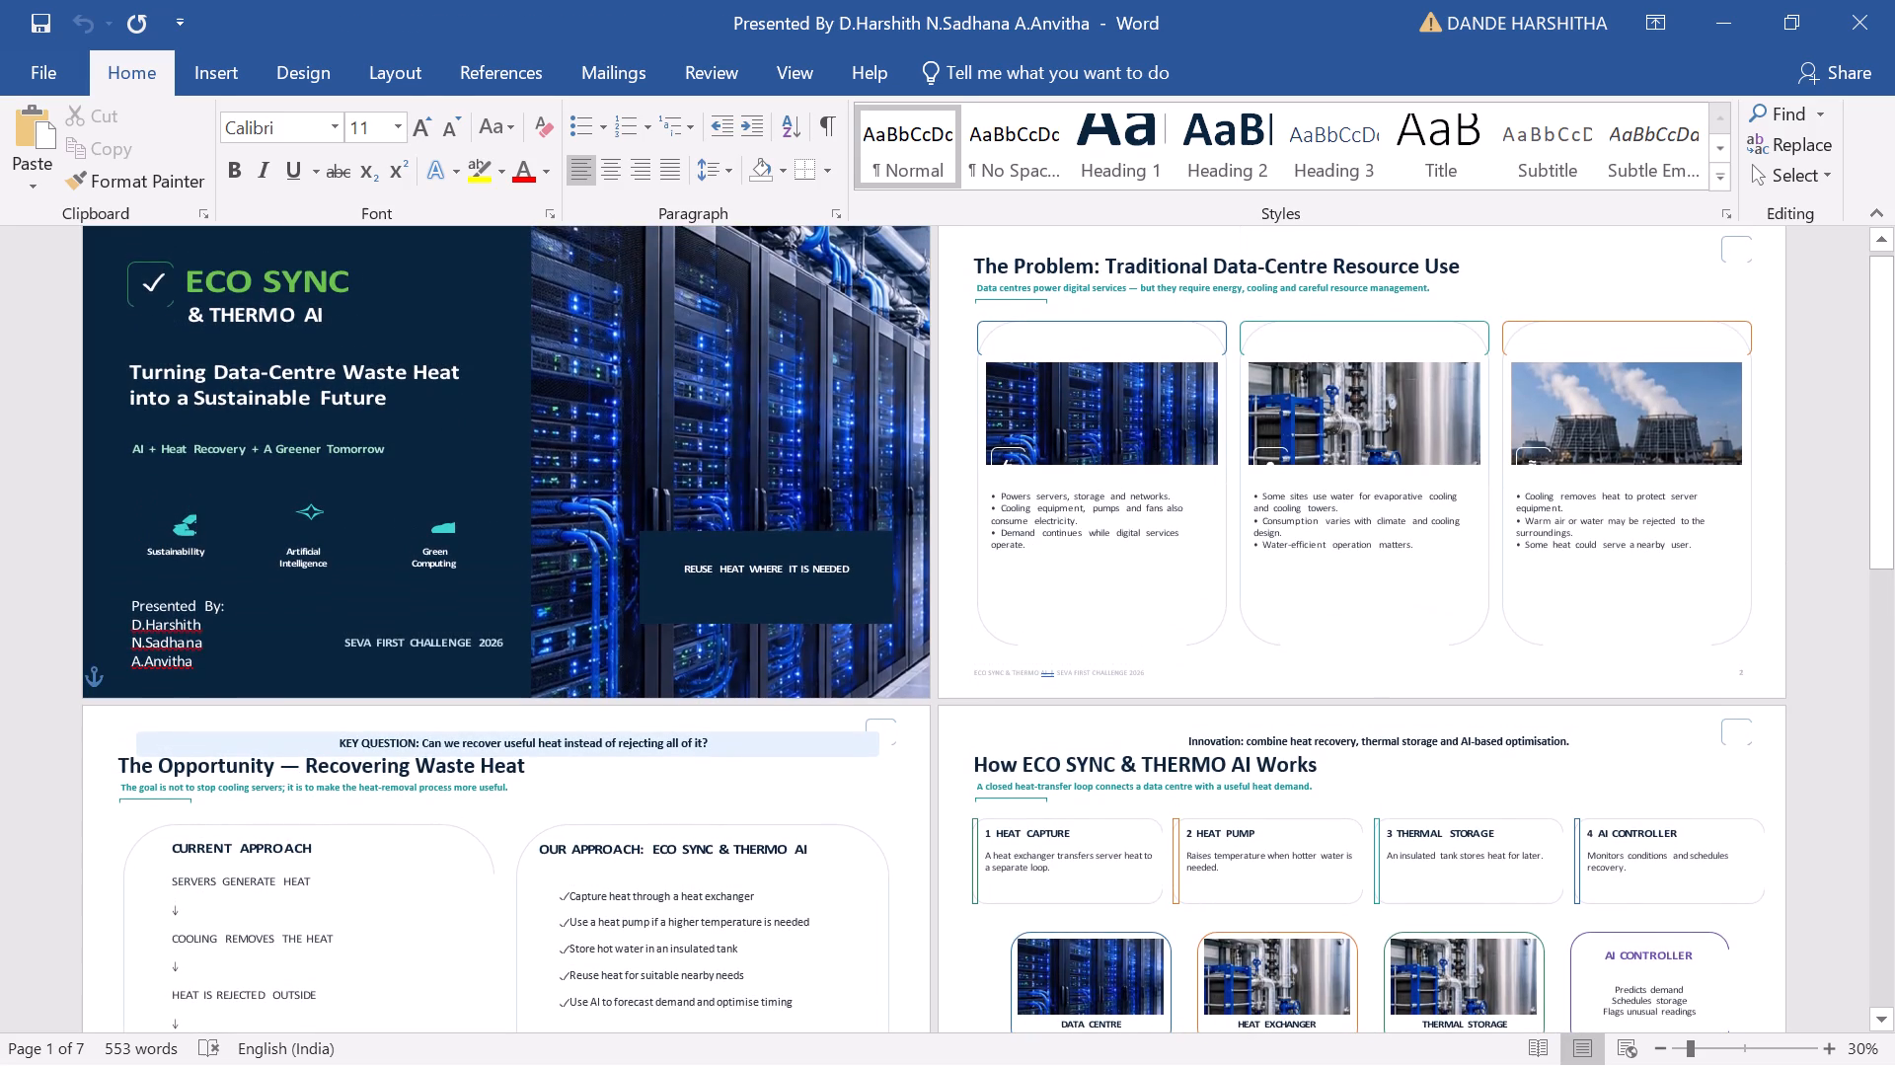
double_click(405, 492)
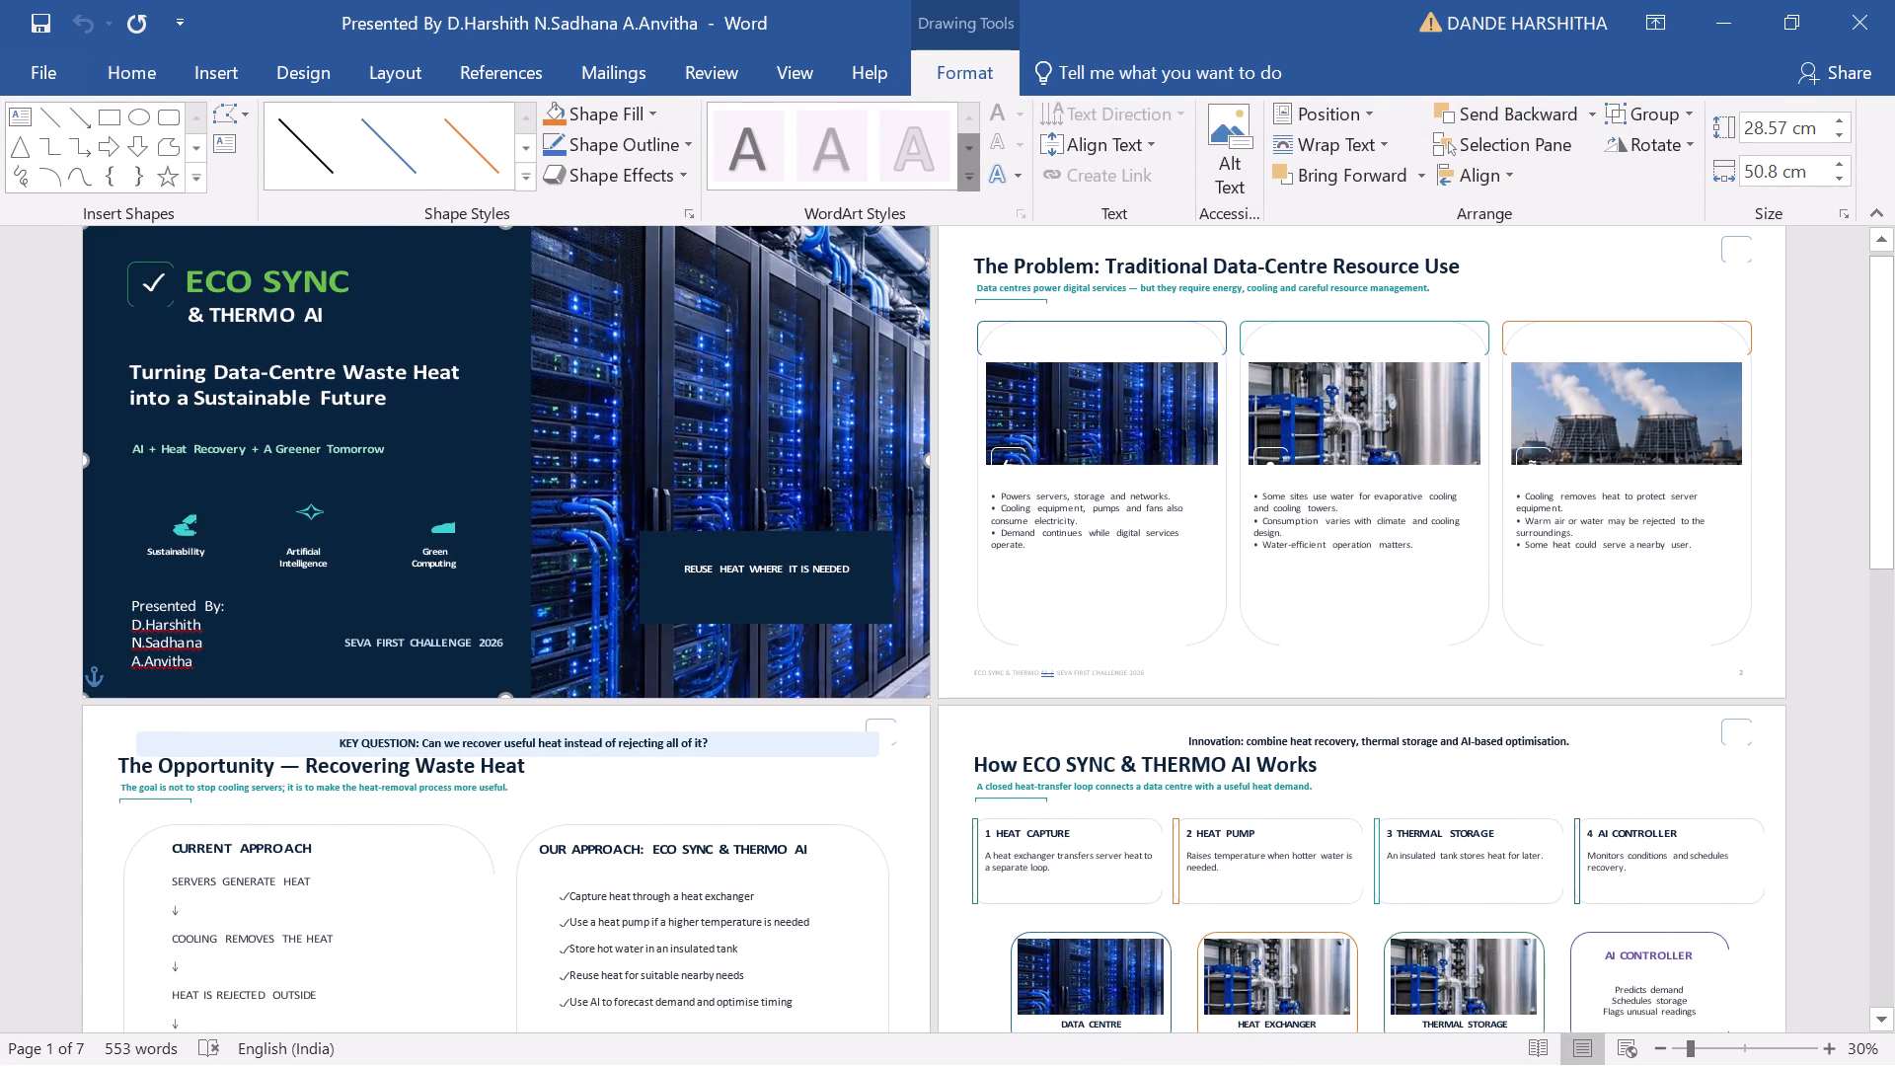
left_click(896, 376)
scroll(1041, 474, "down", 3)
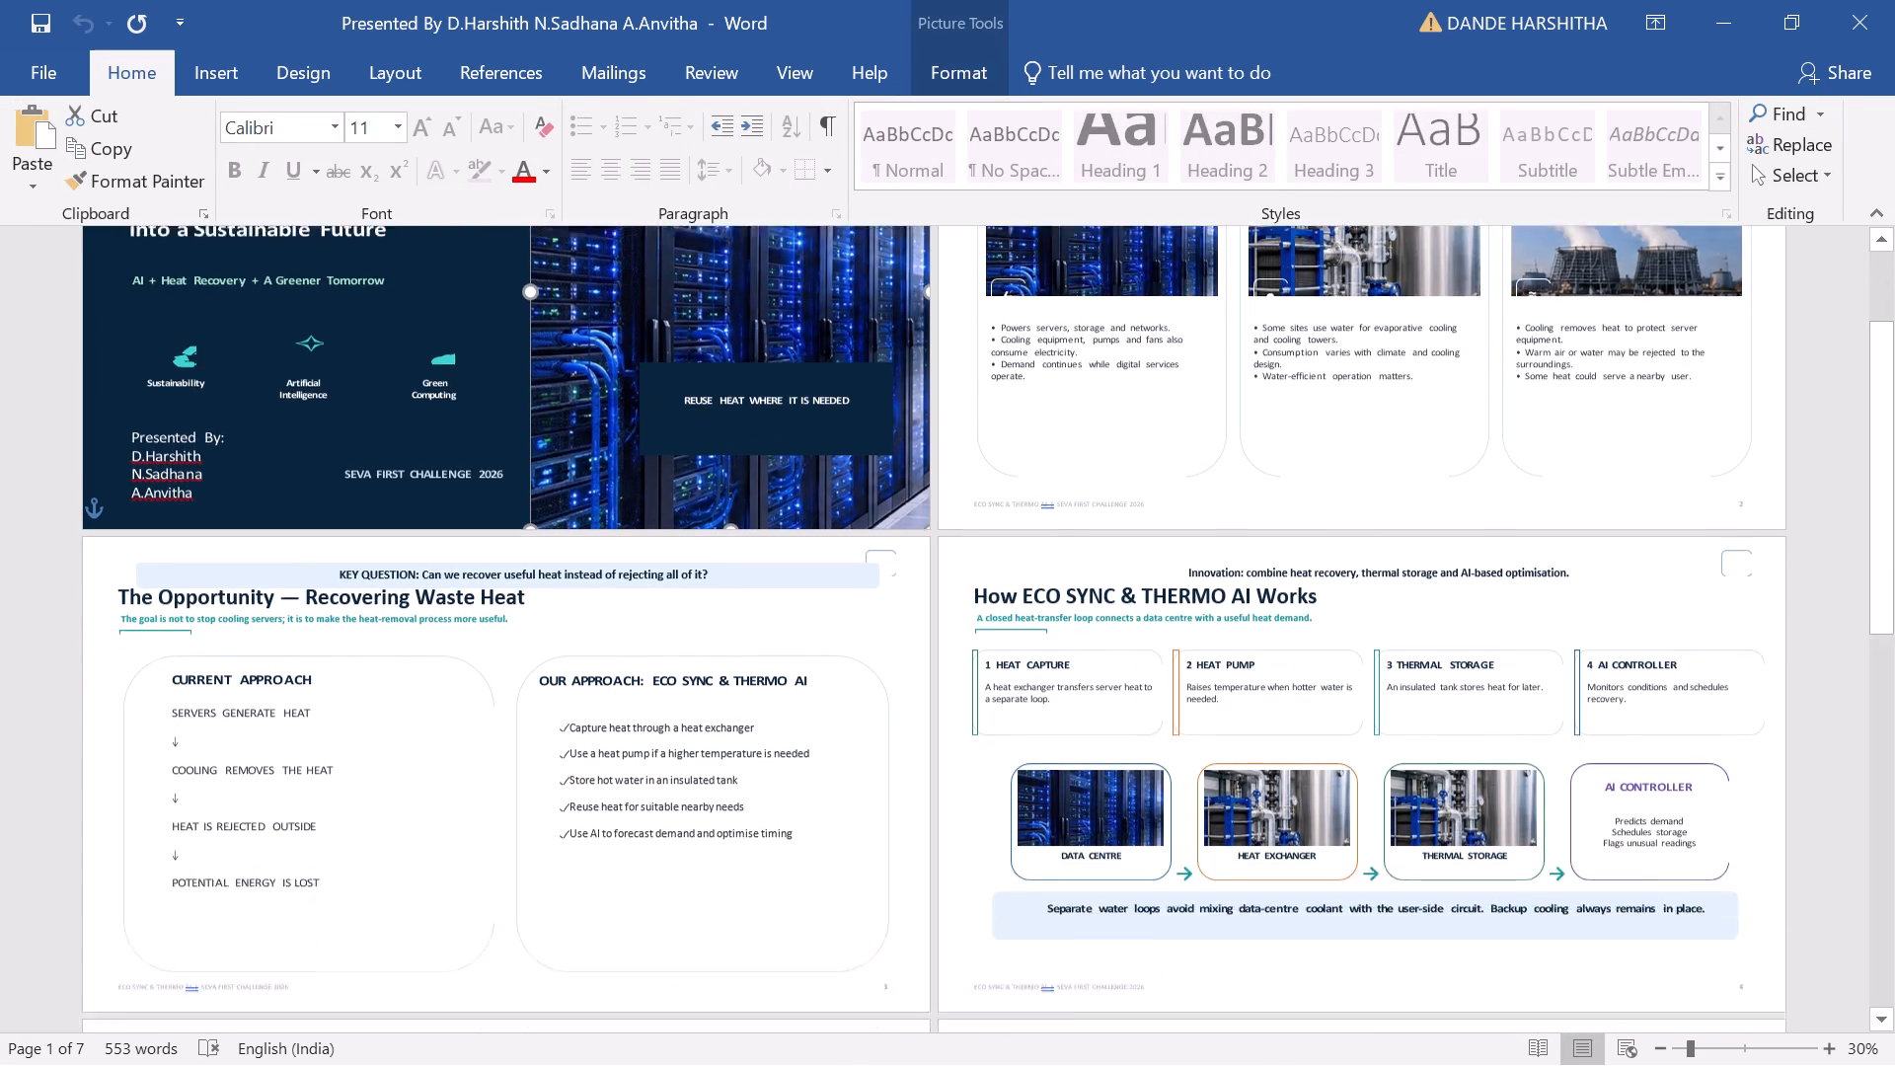
scroll(1041, 474, "down", 10)
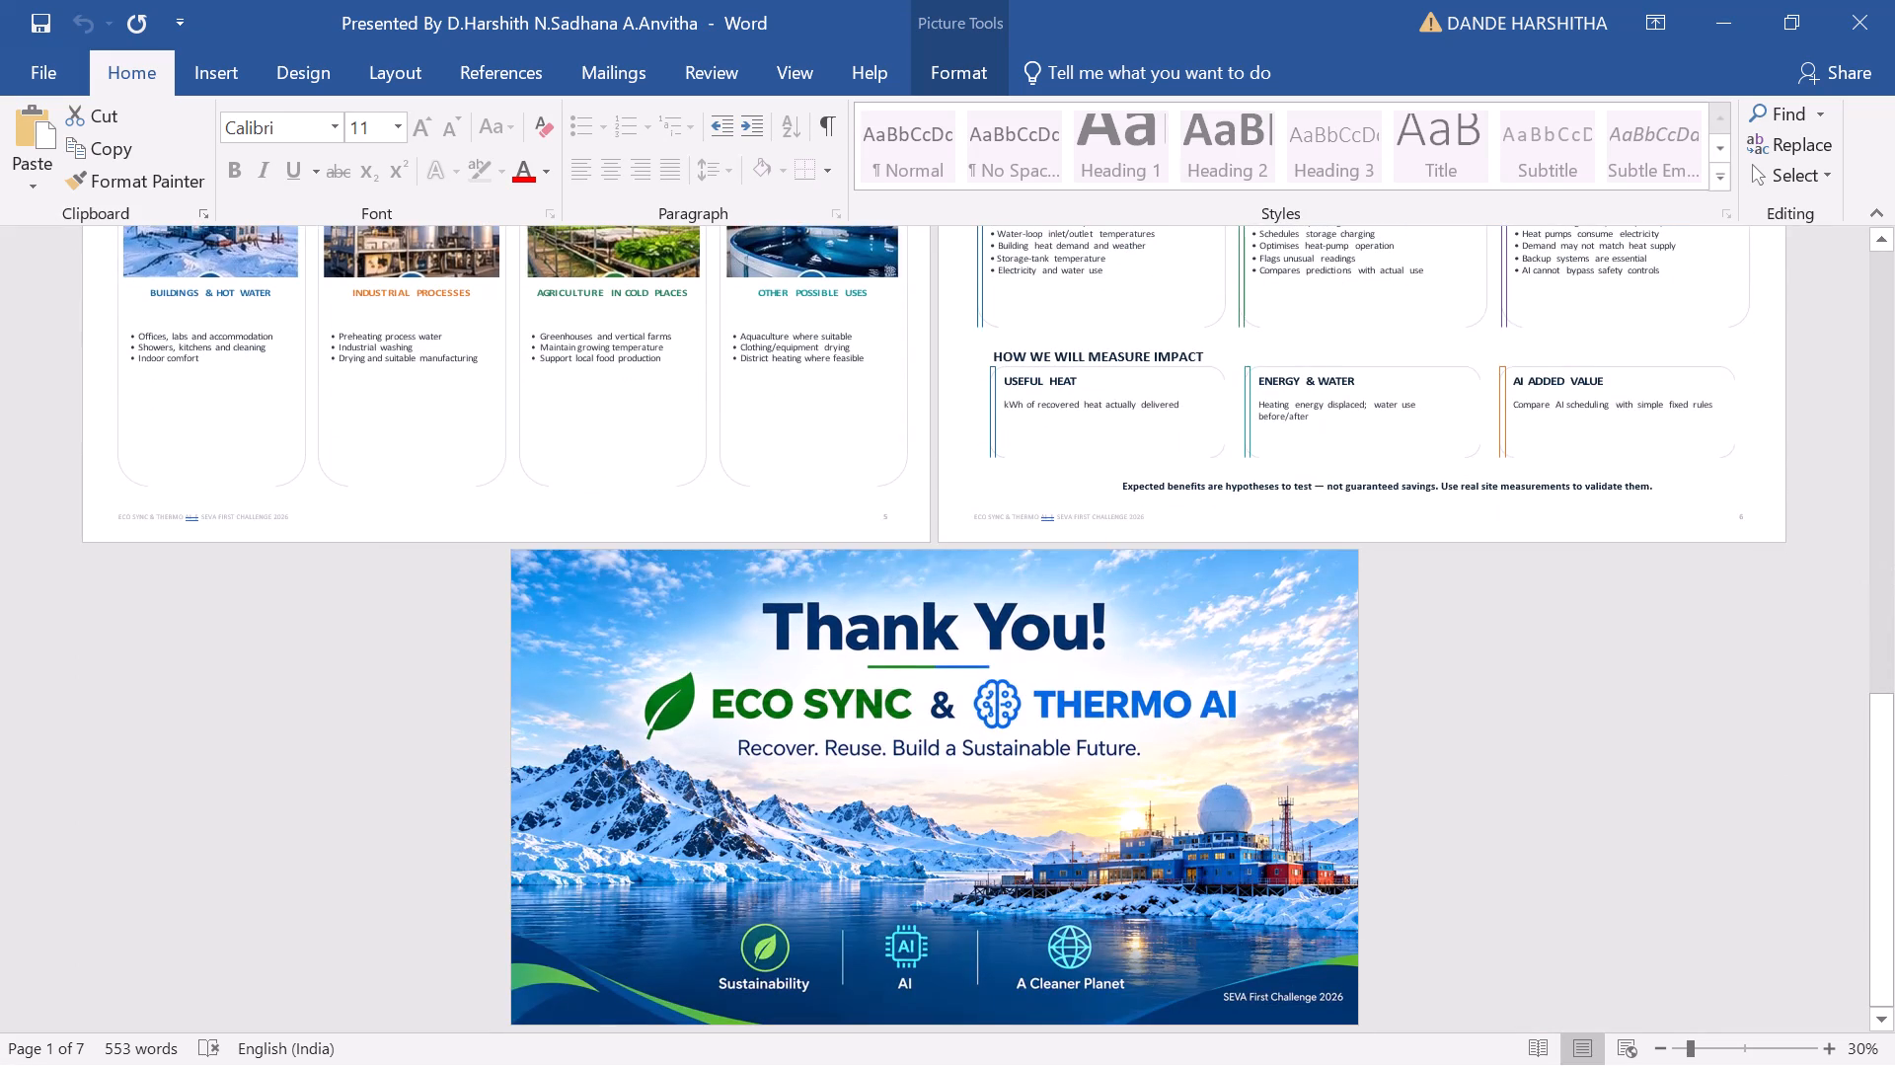
scroll(1041, 474, "up", 1)
scroll(1041, 474, "down", 3)
scroll(1041, 474, "up", 7)
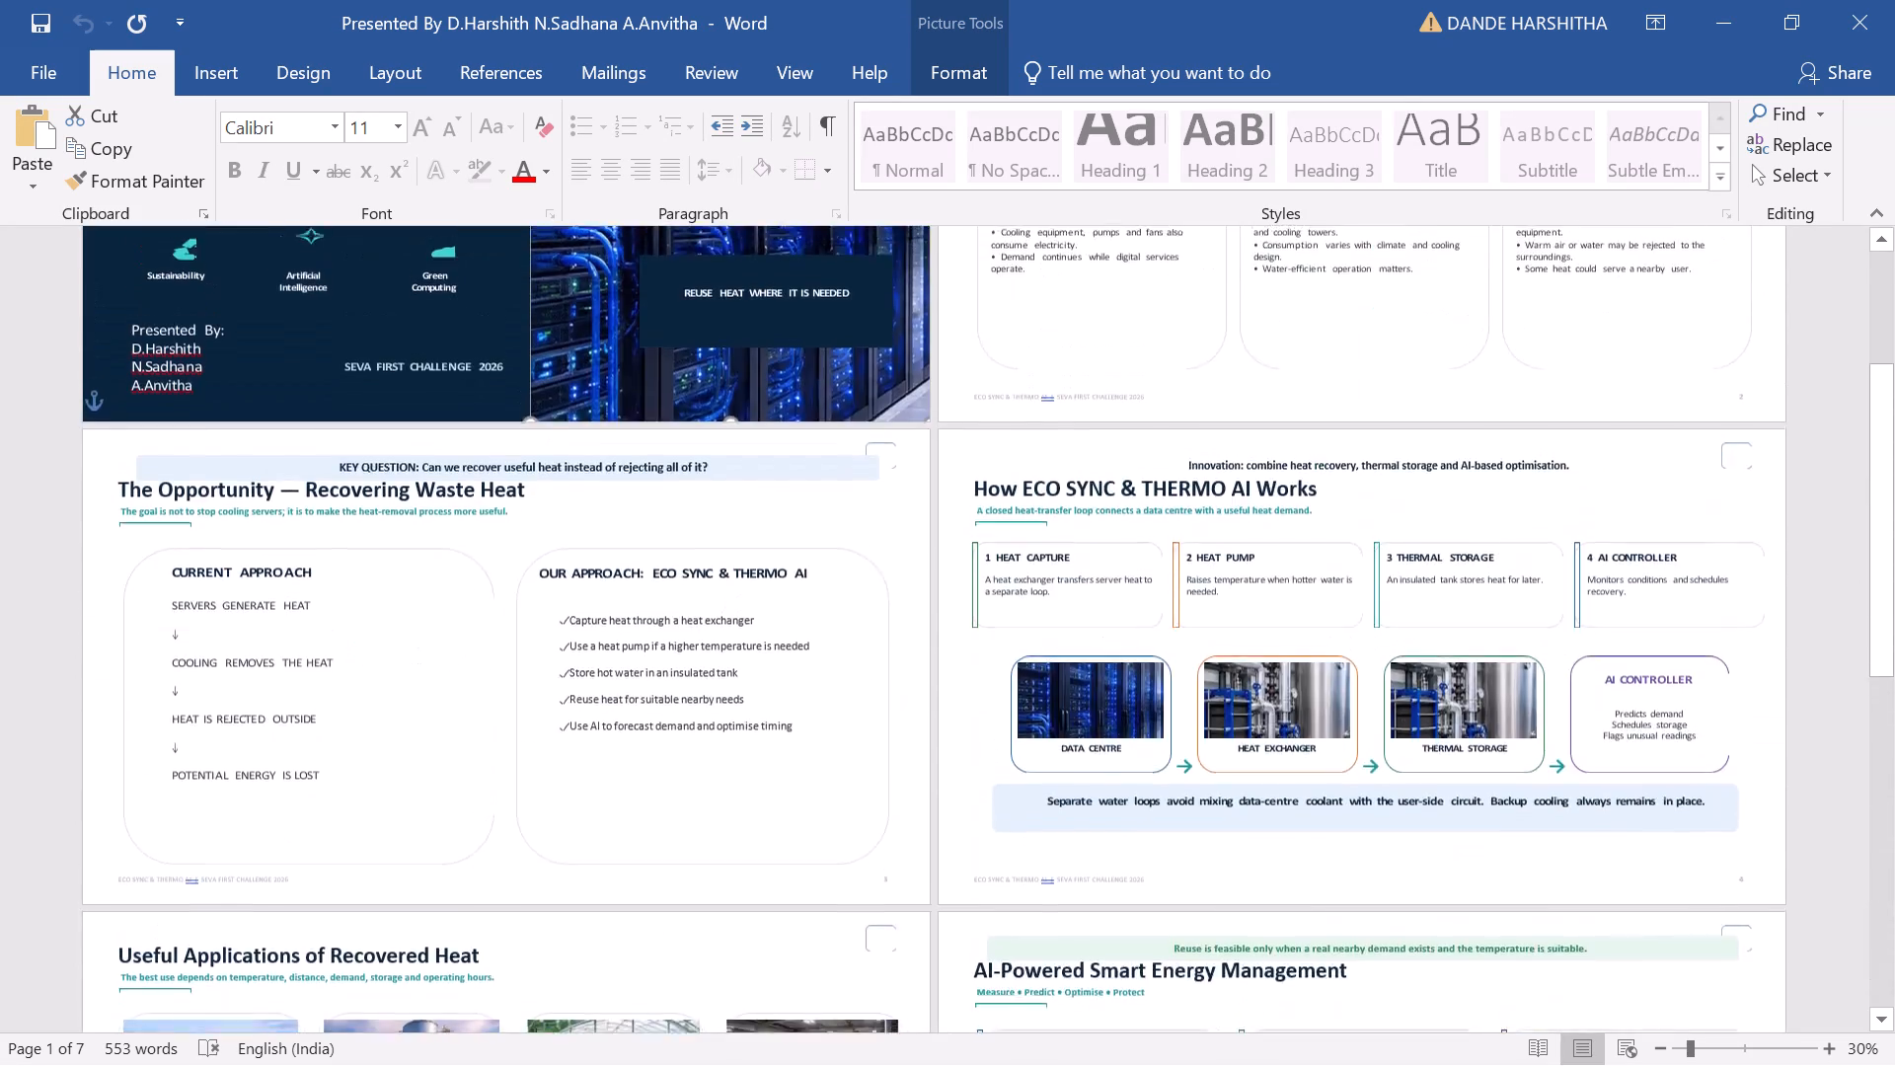
scroll(1041, 474, "up", 6)
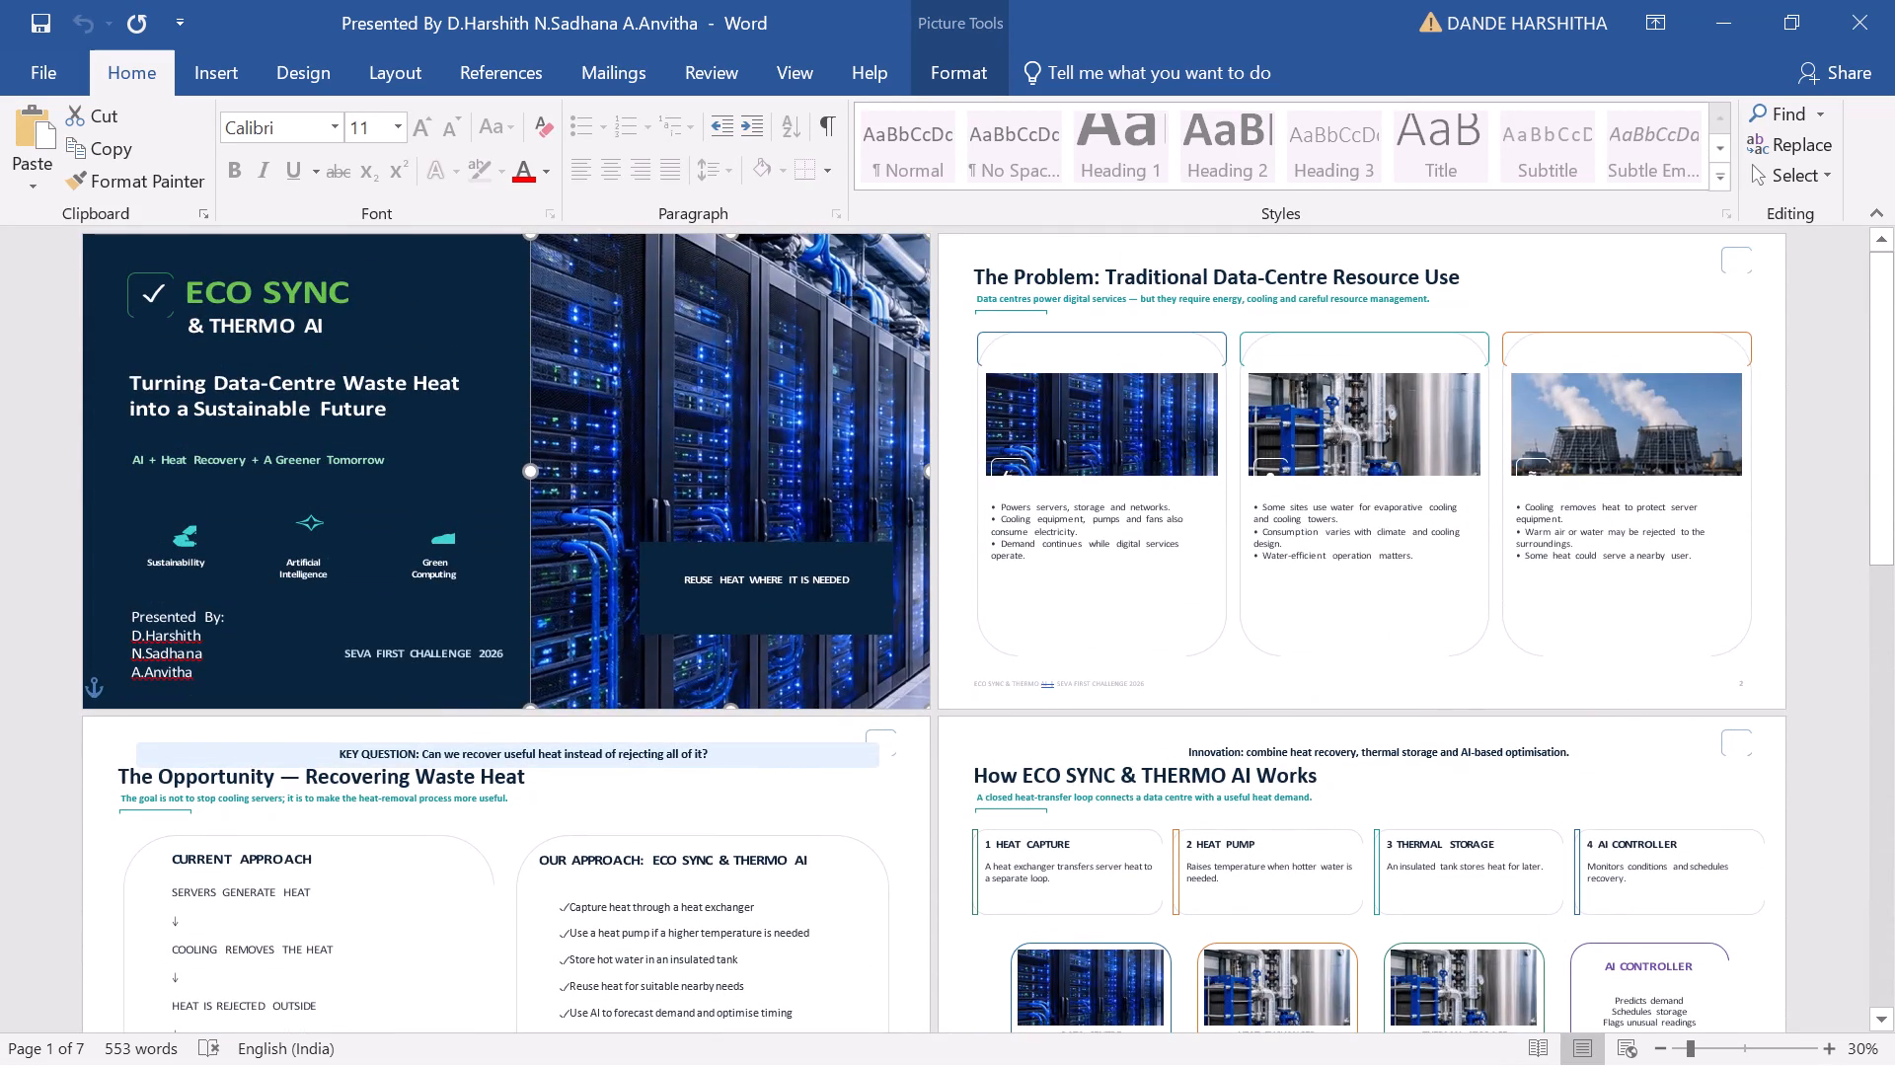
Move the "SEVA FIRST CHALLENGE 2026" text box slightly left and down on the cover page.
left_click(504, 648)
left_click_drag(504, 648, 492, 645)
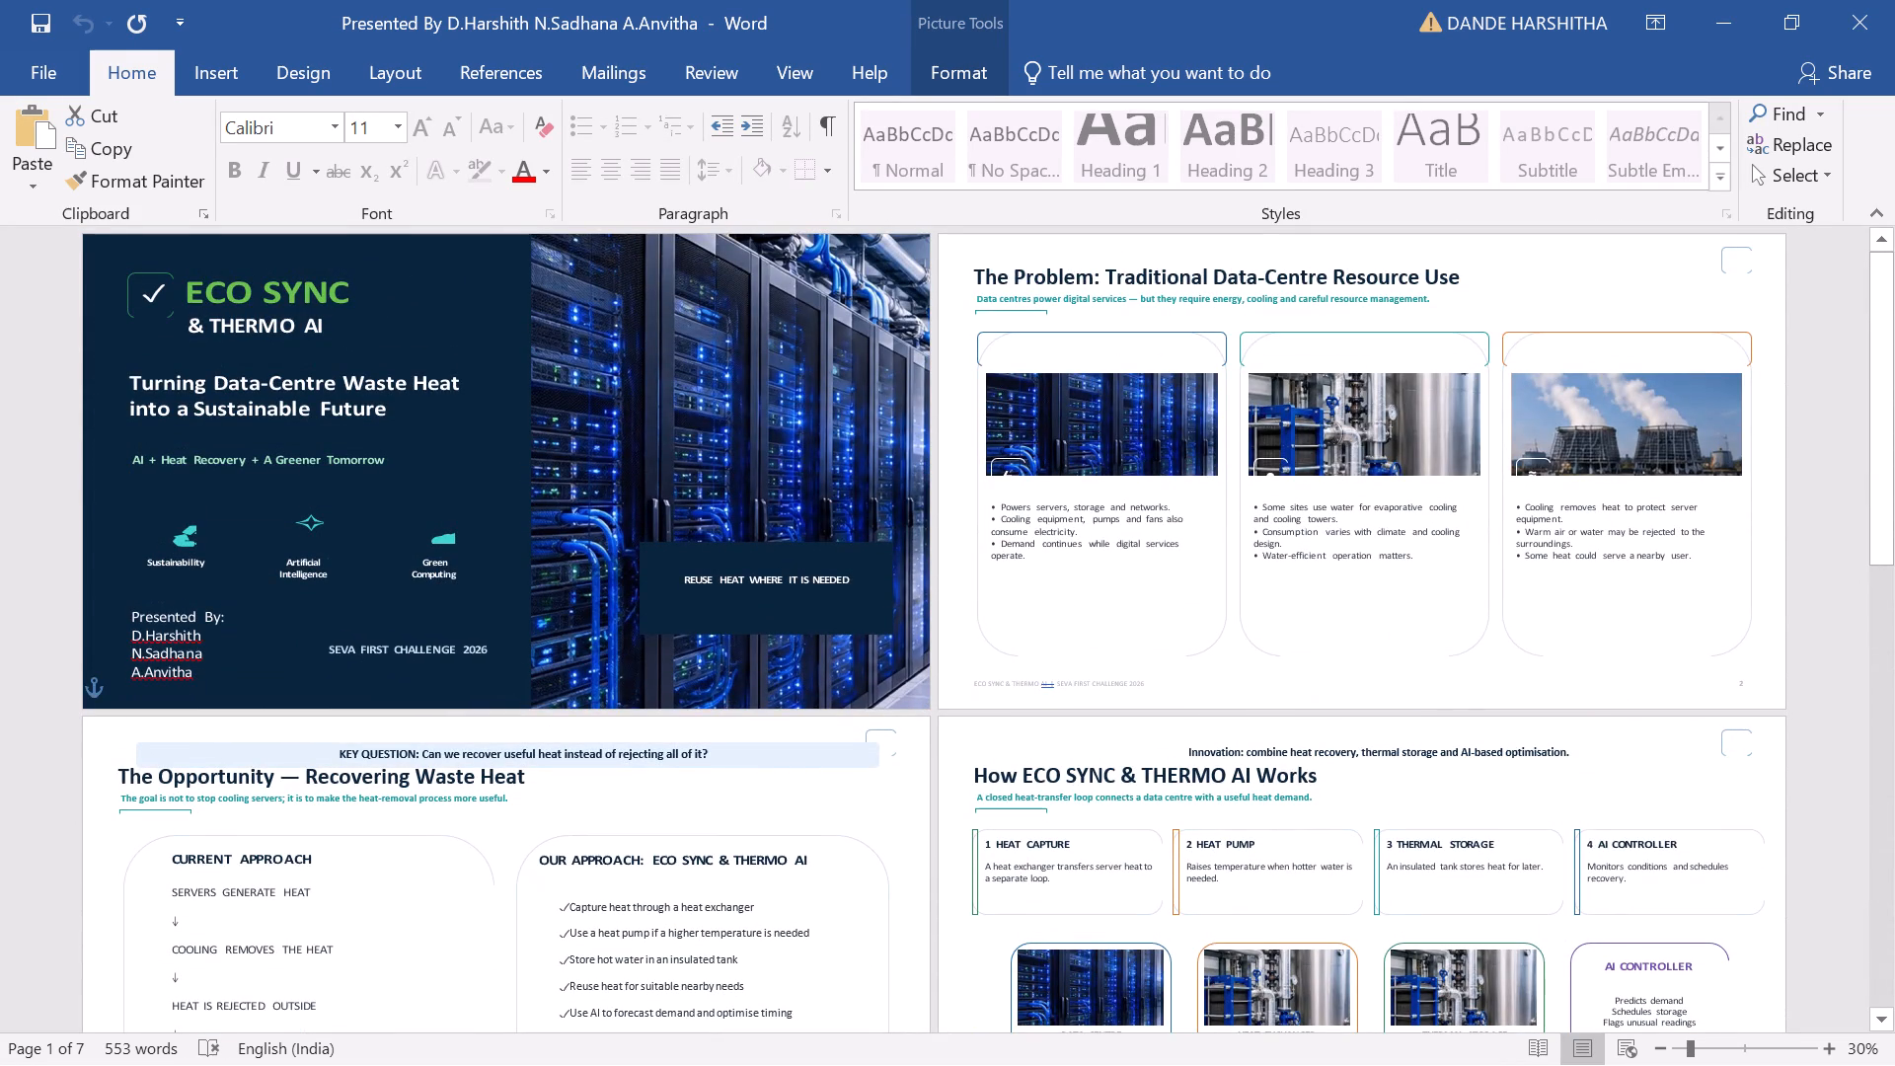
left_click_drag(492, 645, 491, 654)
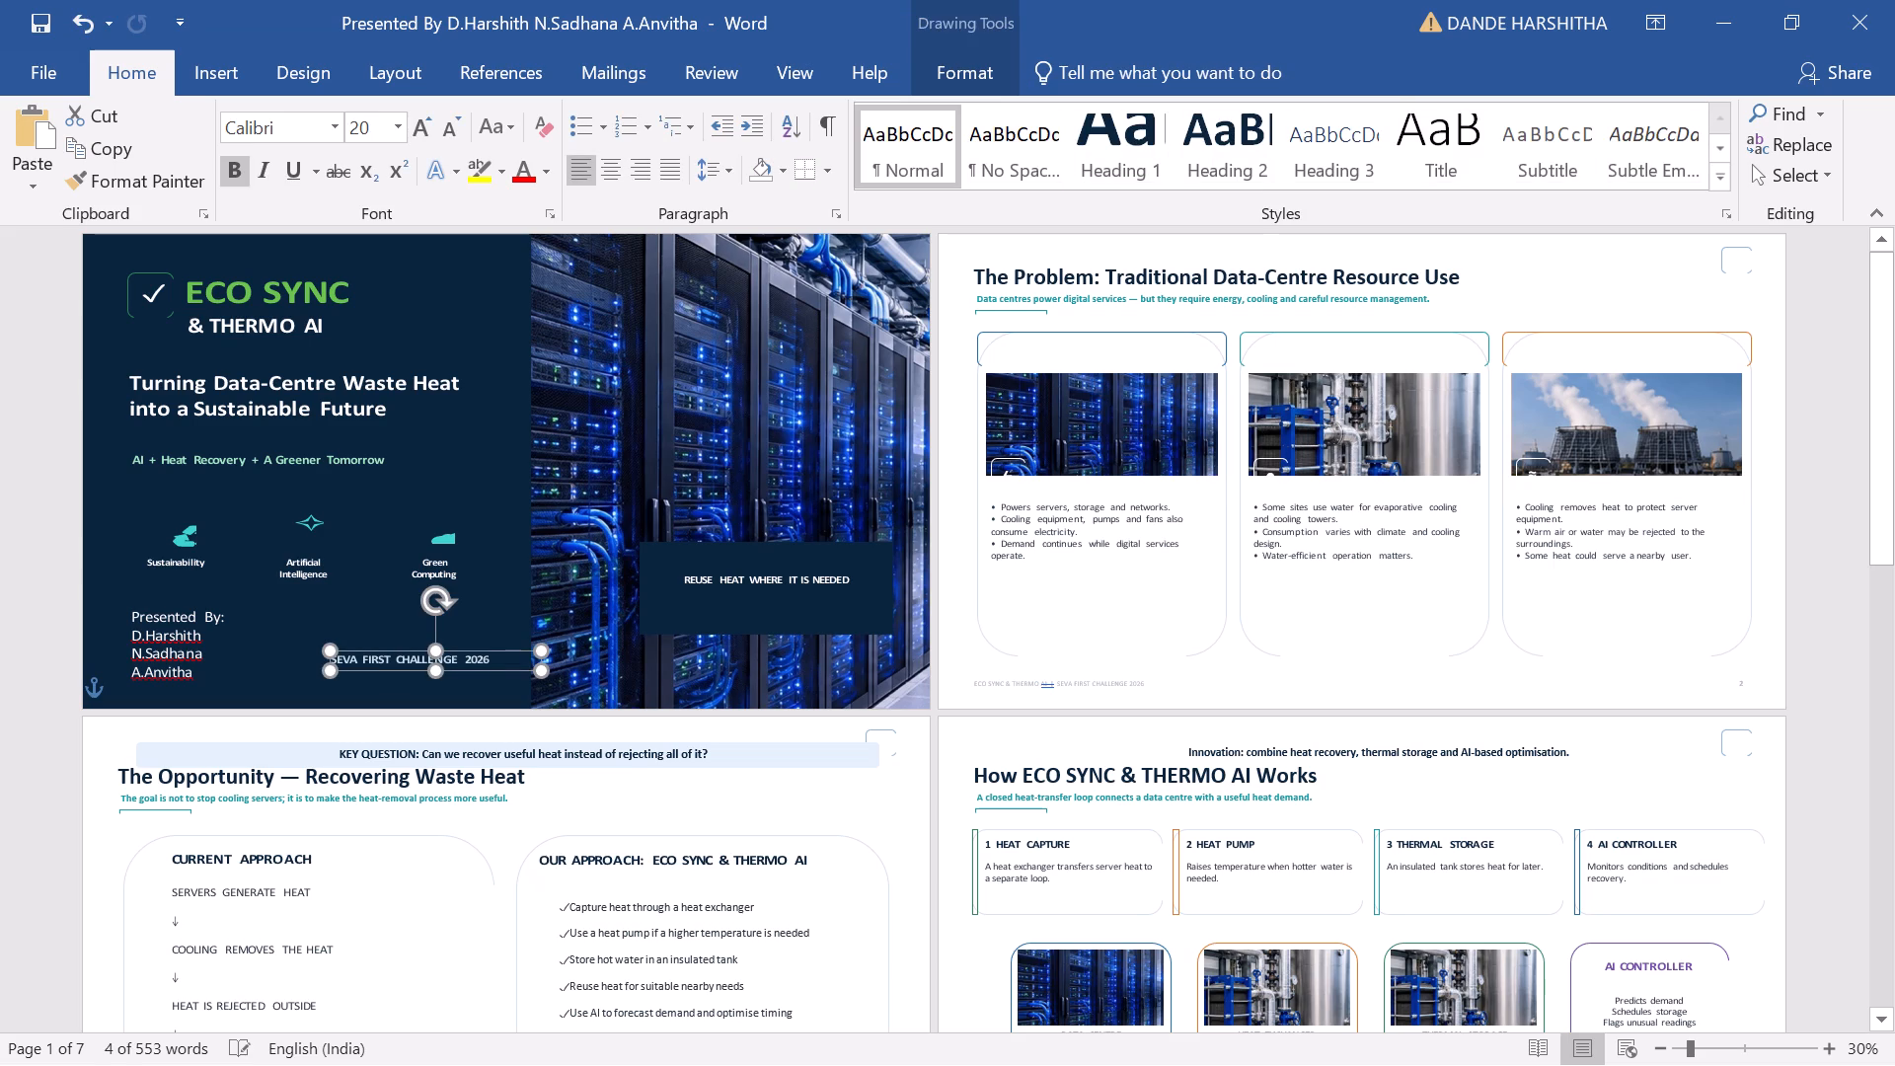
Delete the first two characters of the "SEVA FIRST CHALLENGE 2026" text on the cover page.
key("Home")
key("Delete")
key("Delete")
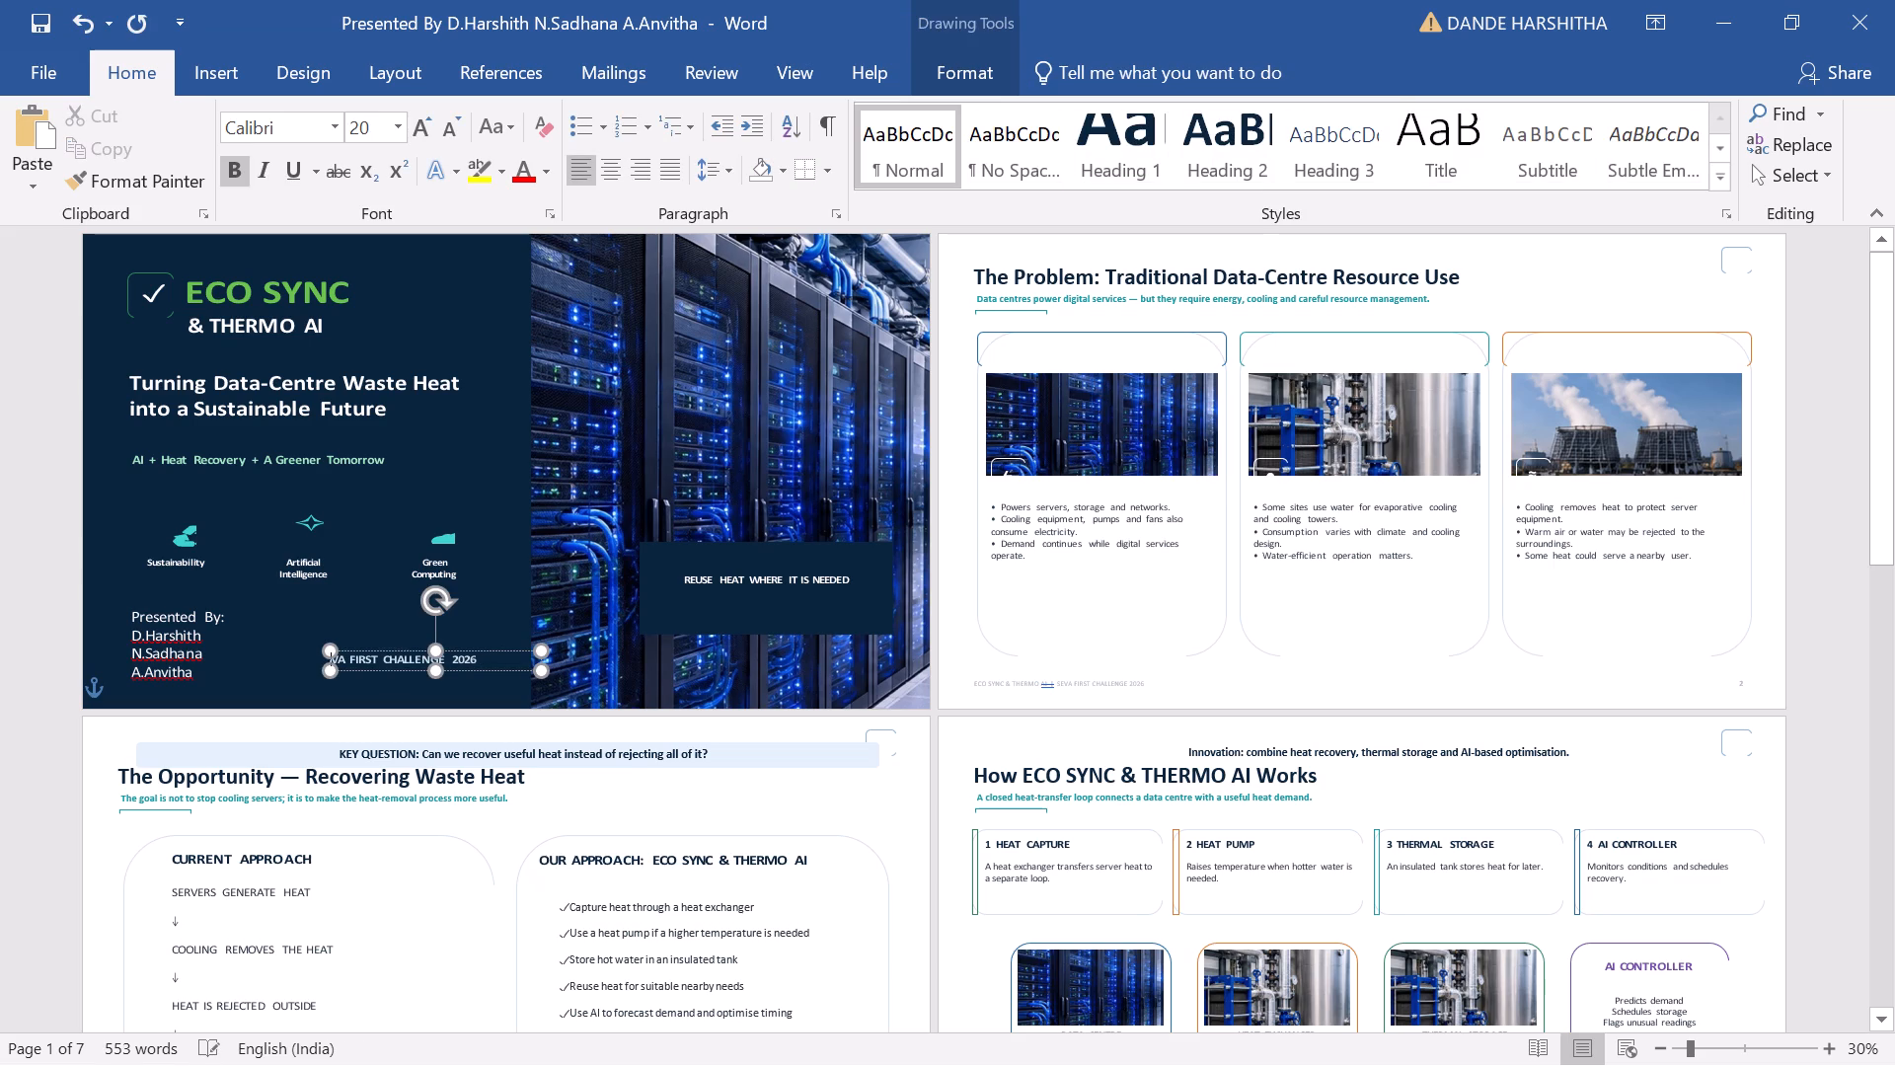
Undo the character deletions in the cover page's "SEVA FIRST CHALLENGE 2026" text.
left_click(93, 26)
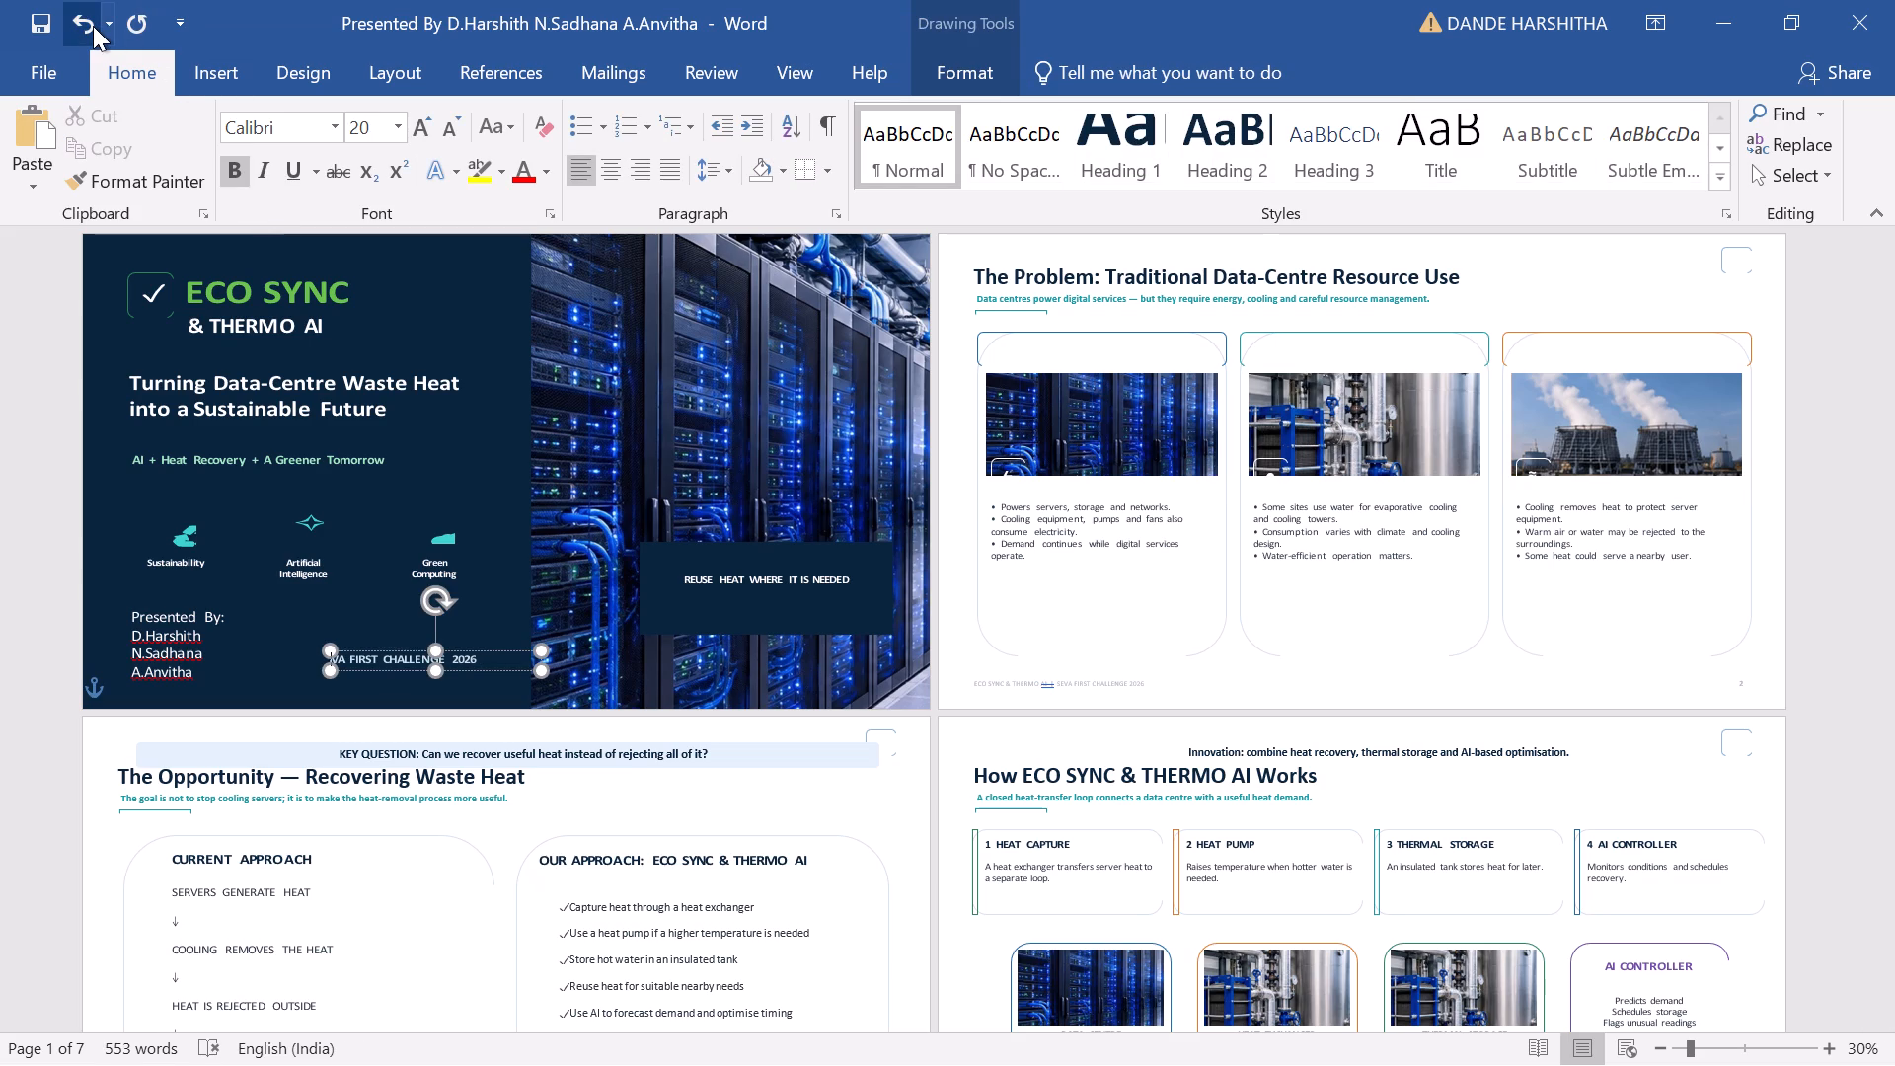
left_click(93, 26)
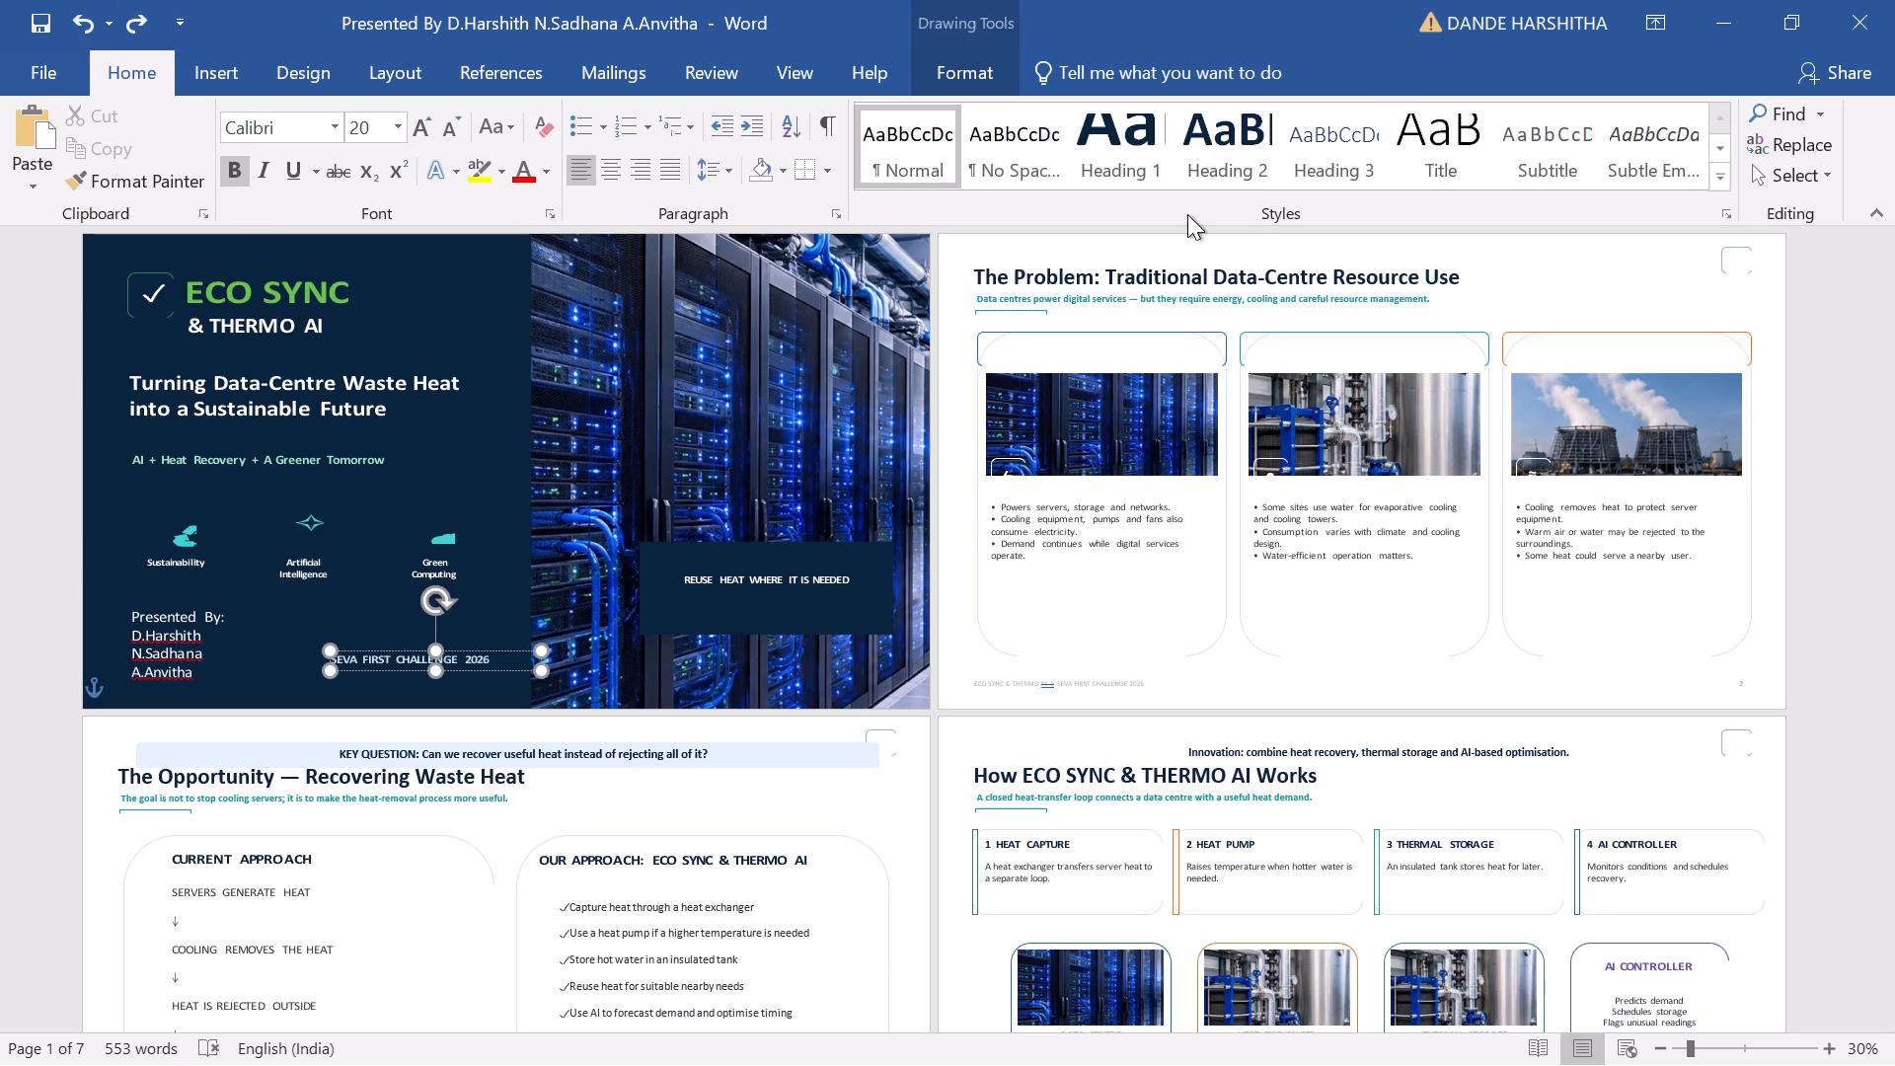
Close the converted Word document without saving the changes.
left_click(1894, 0)
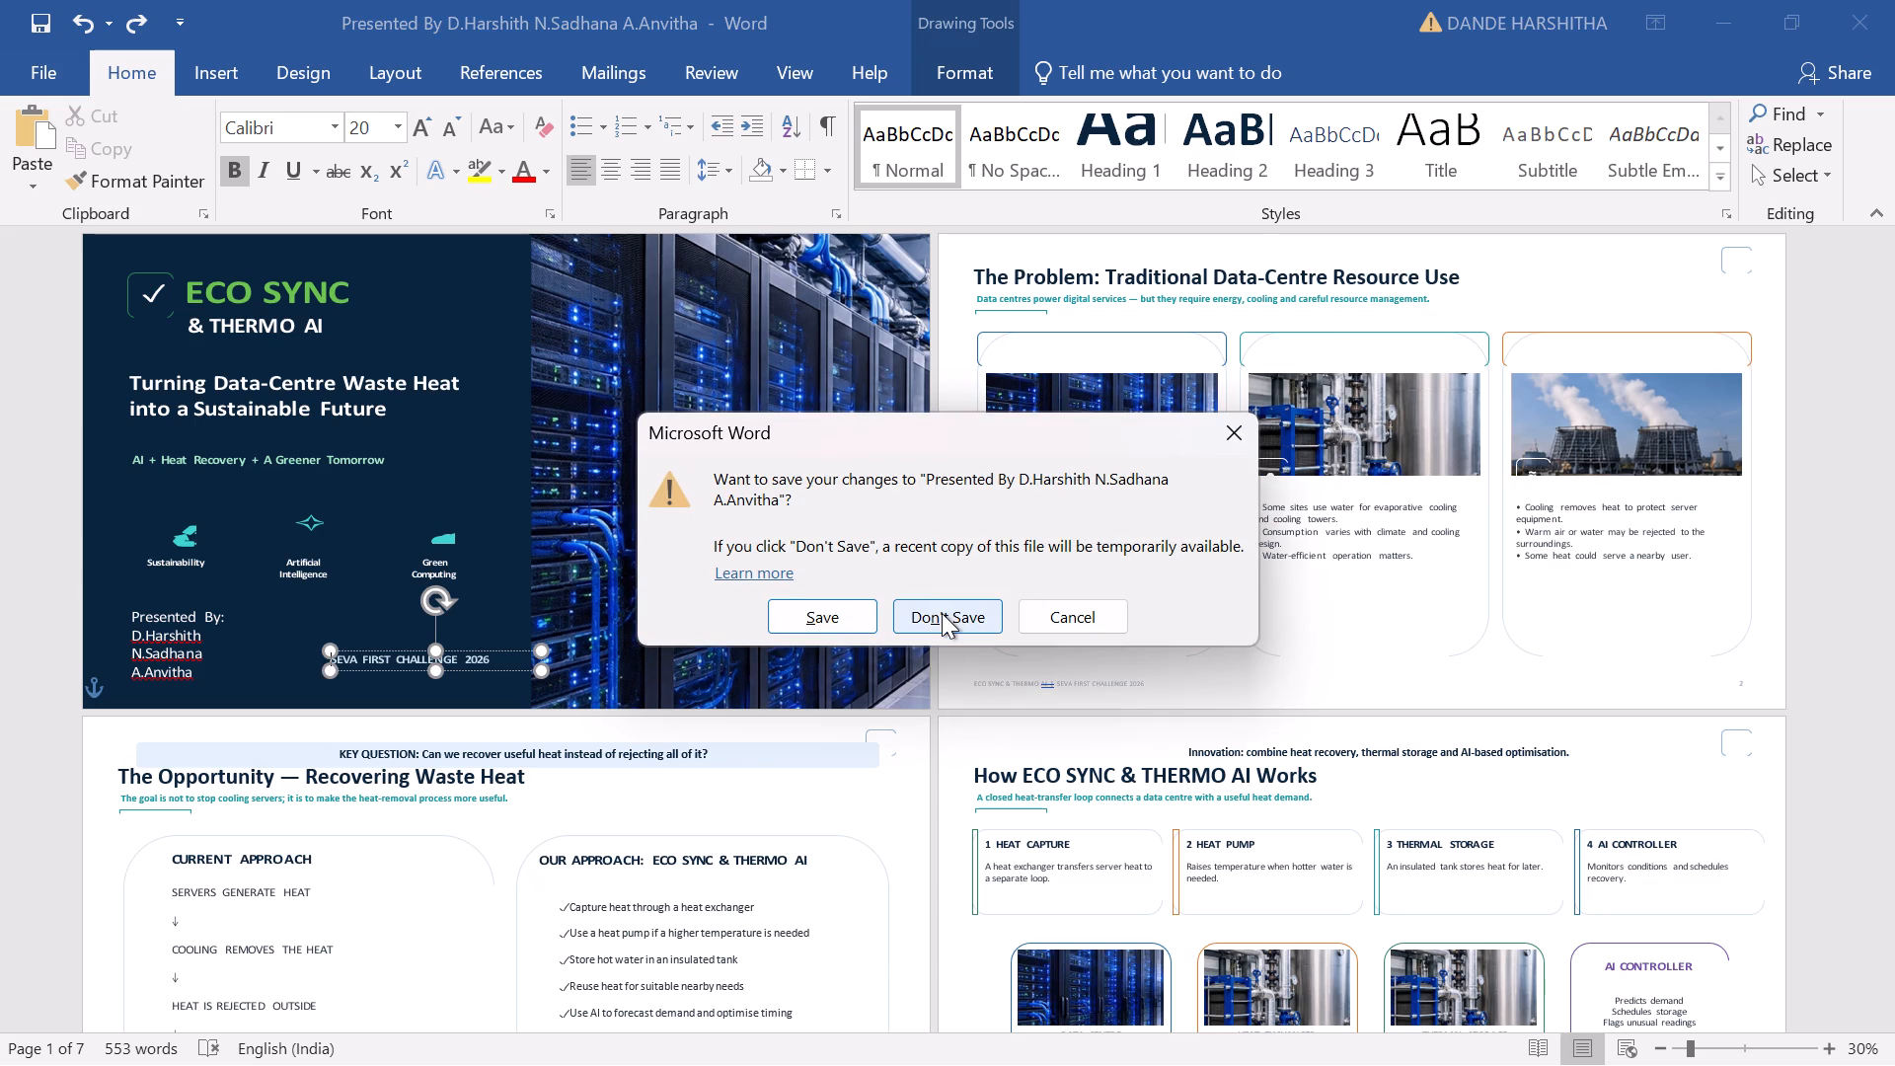
left_click(943, 615)
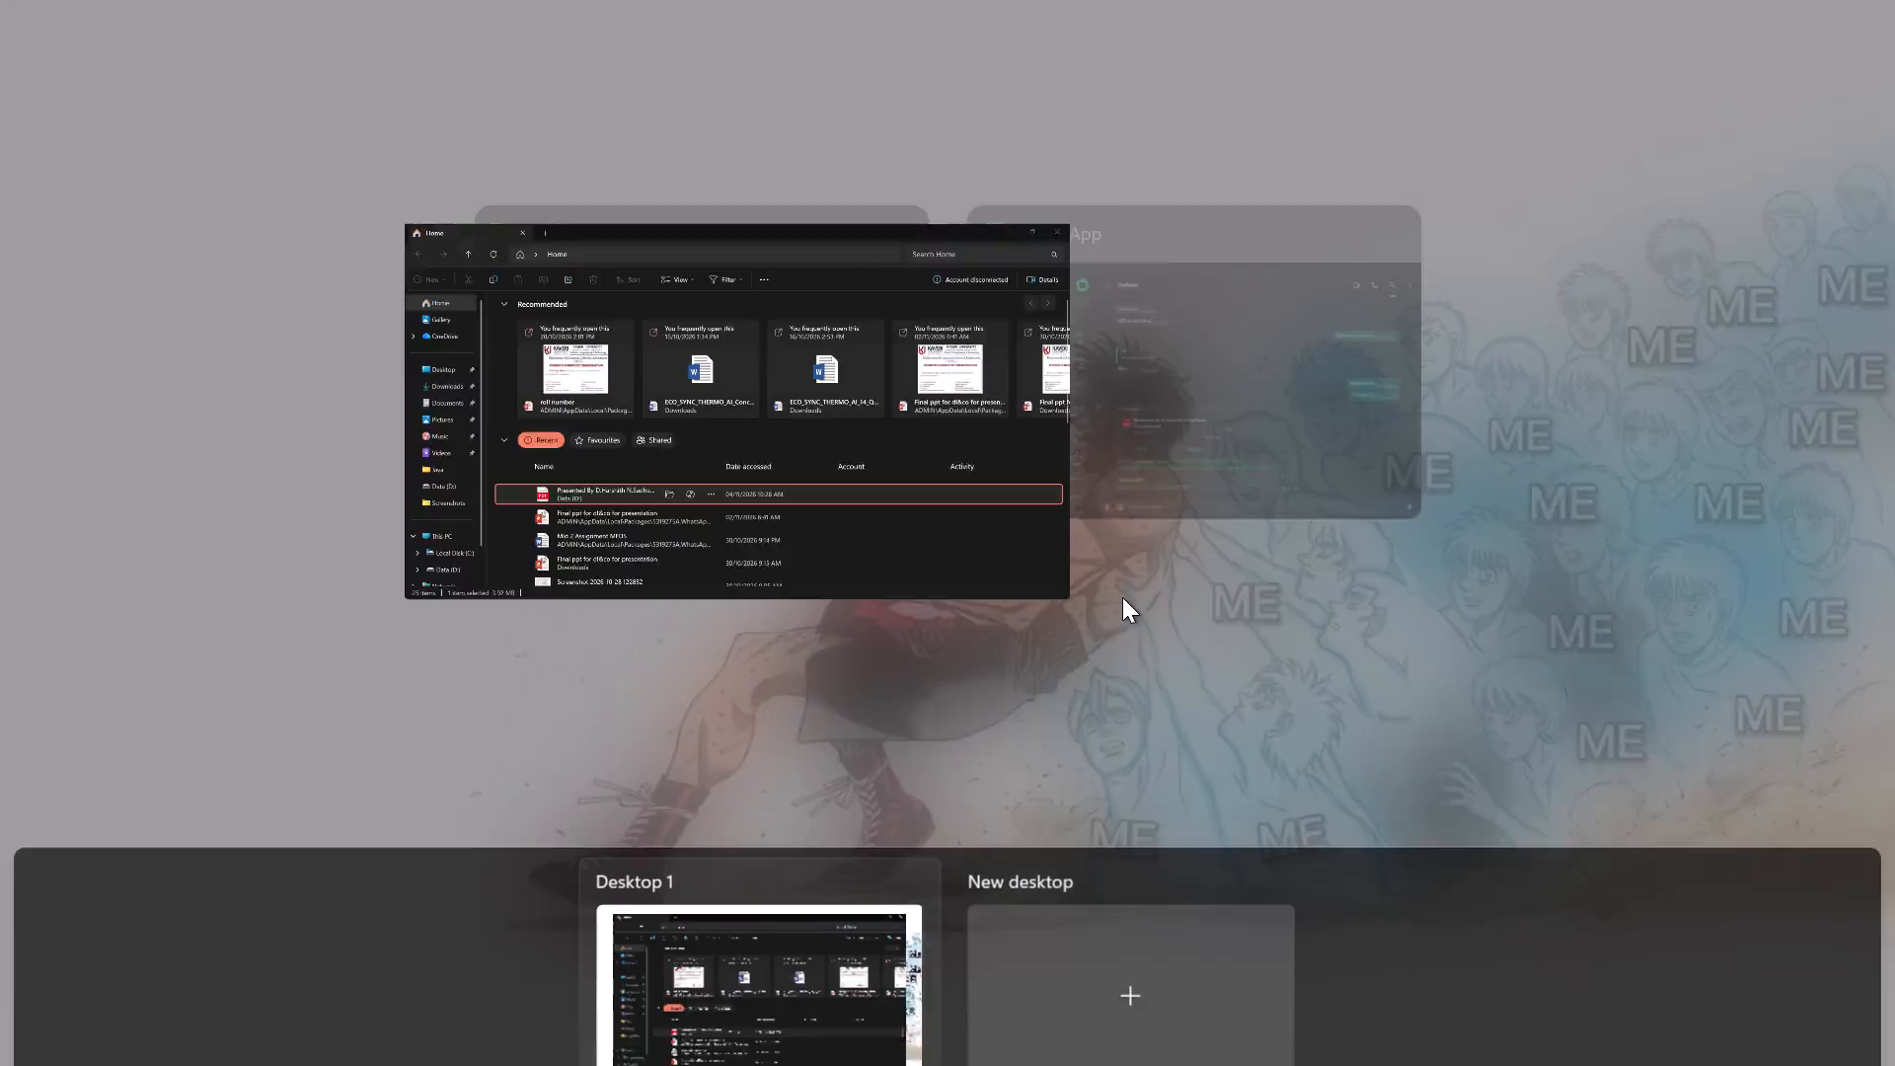
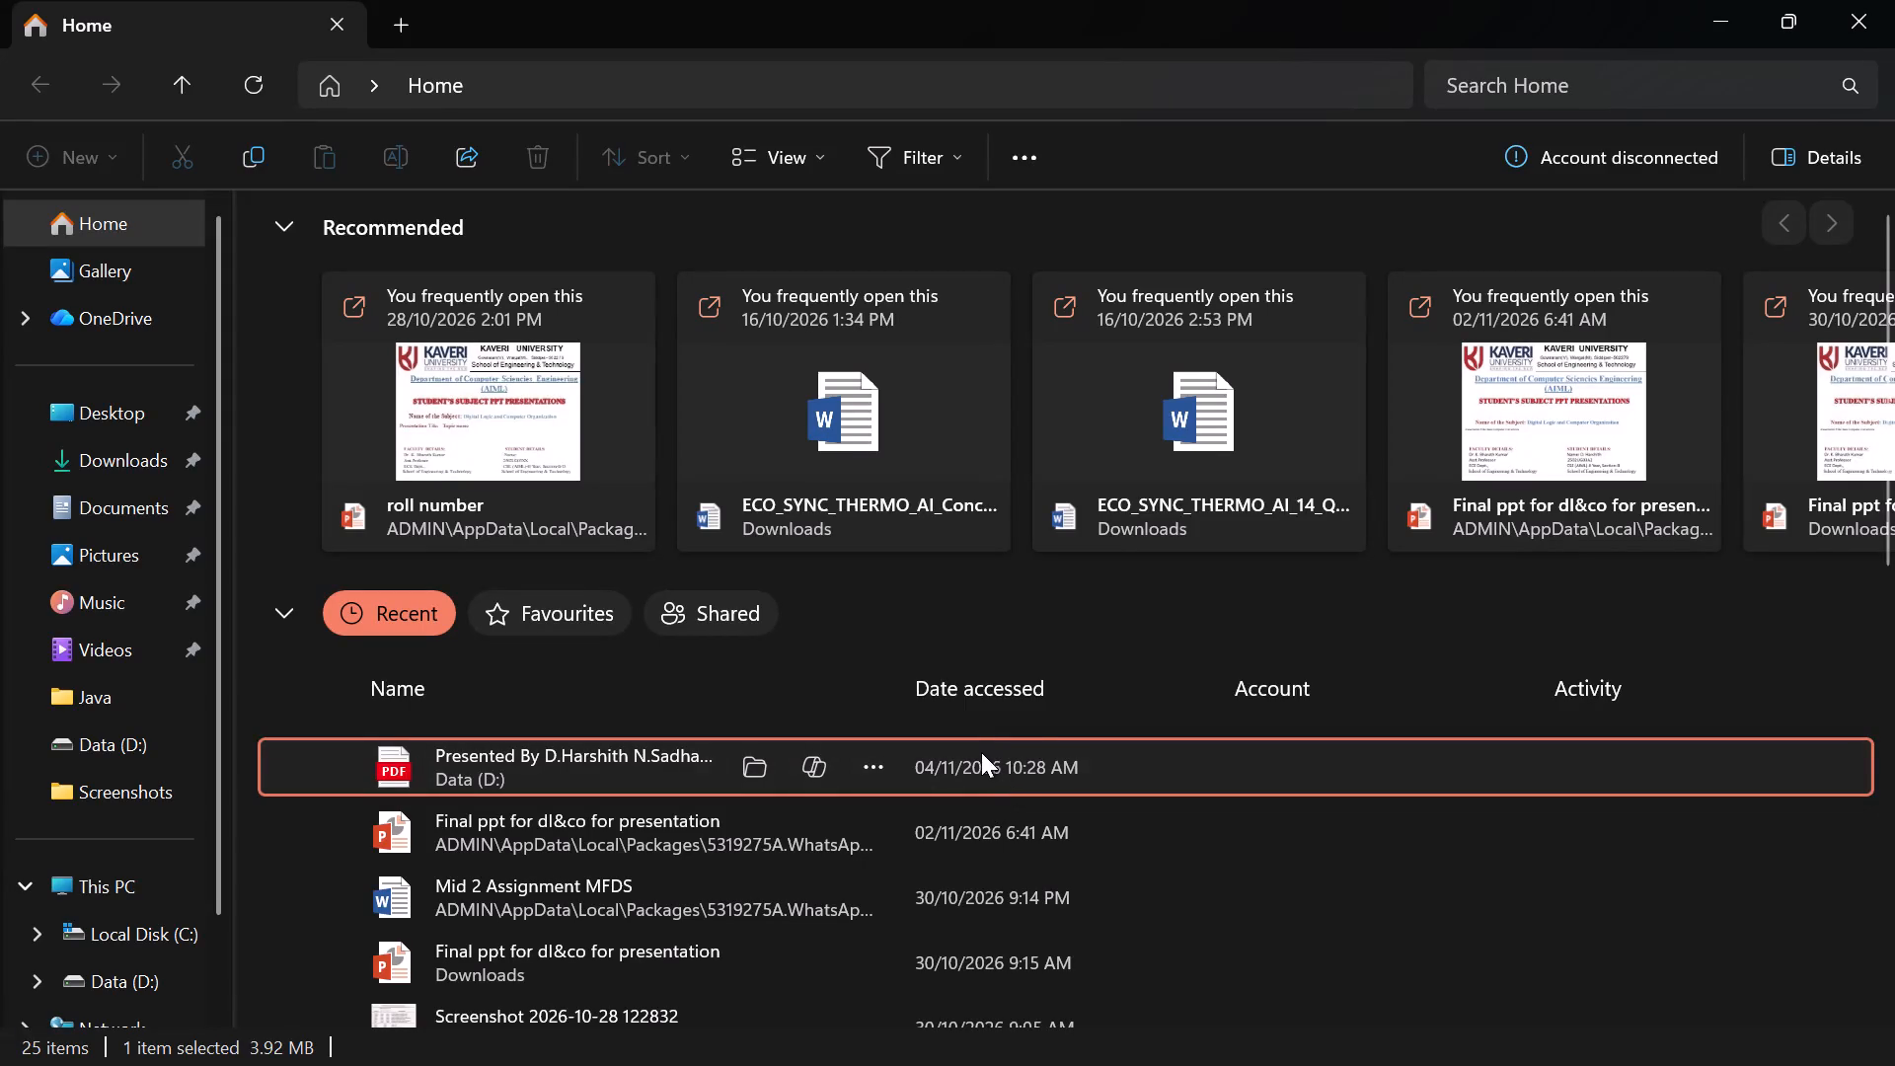
Bring up the available file actions for the presentation PDF among the recent files in File Explorer.
right_click(982, 755)
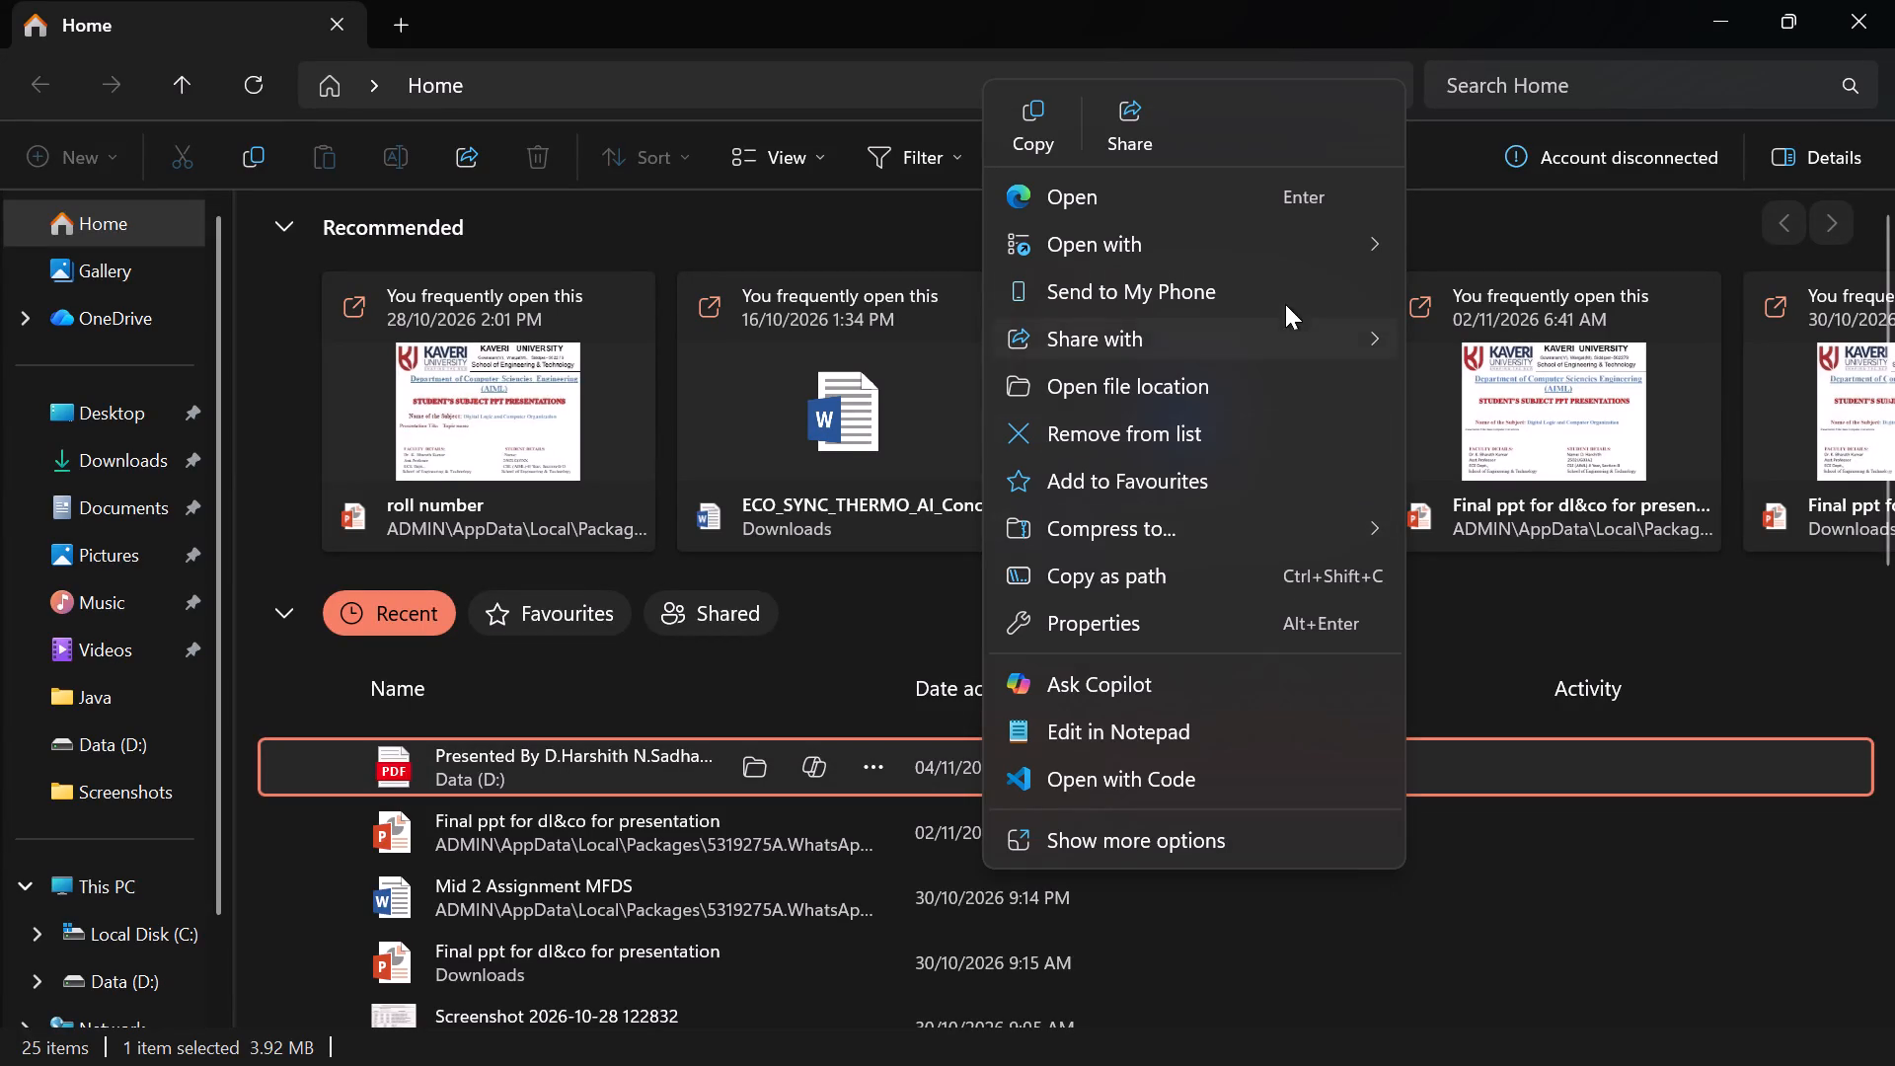
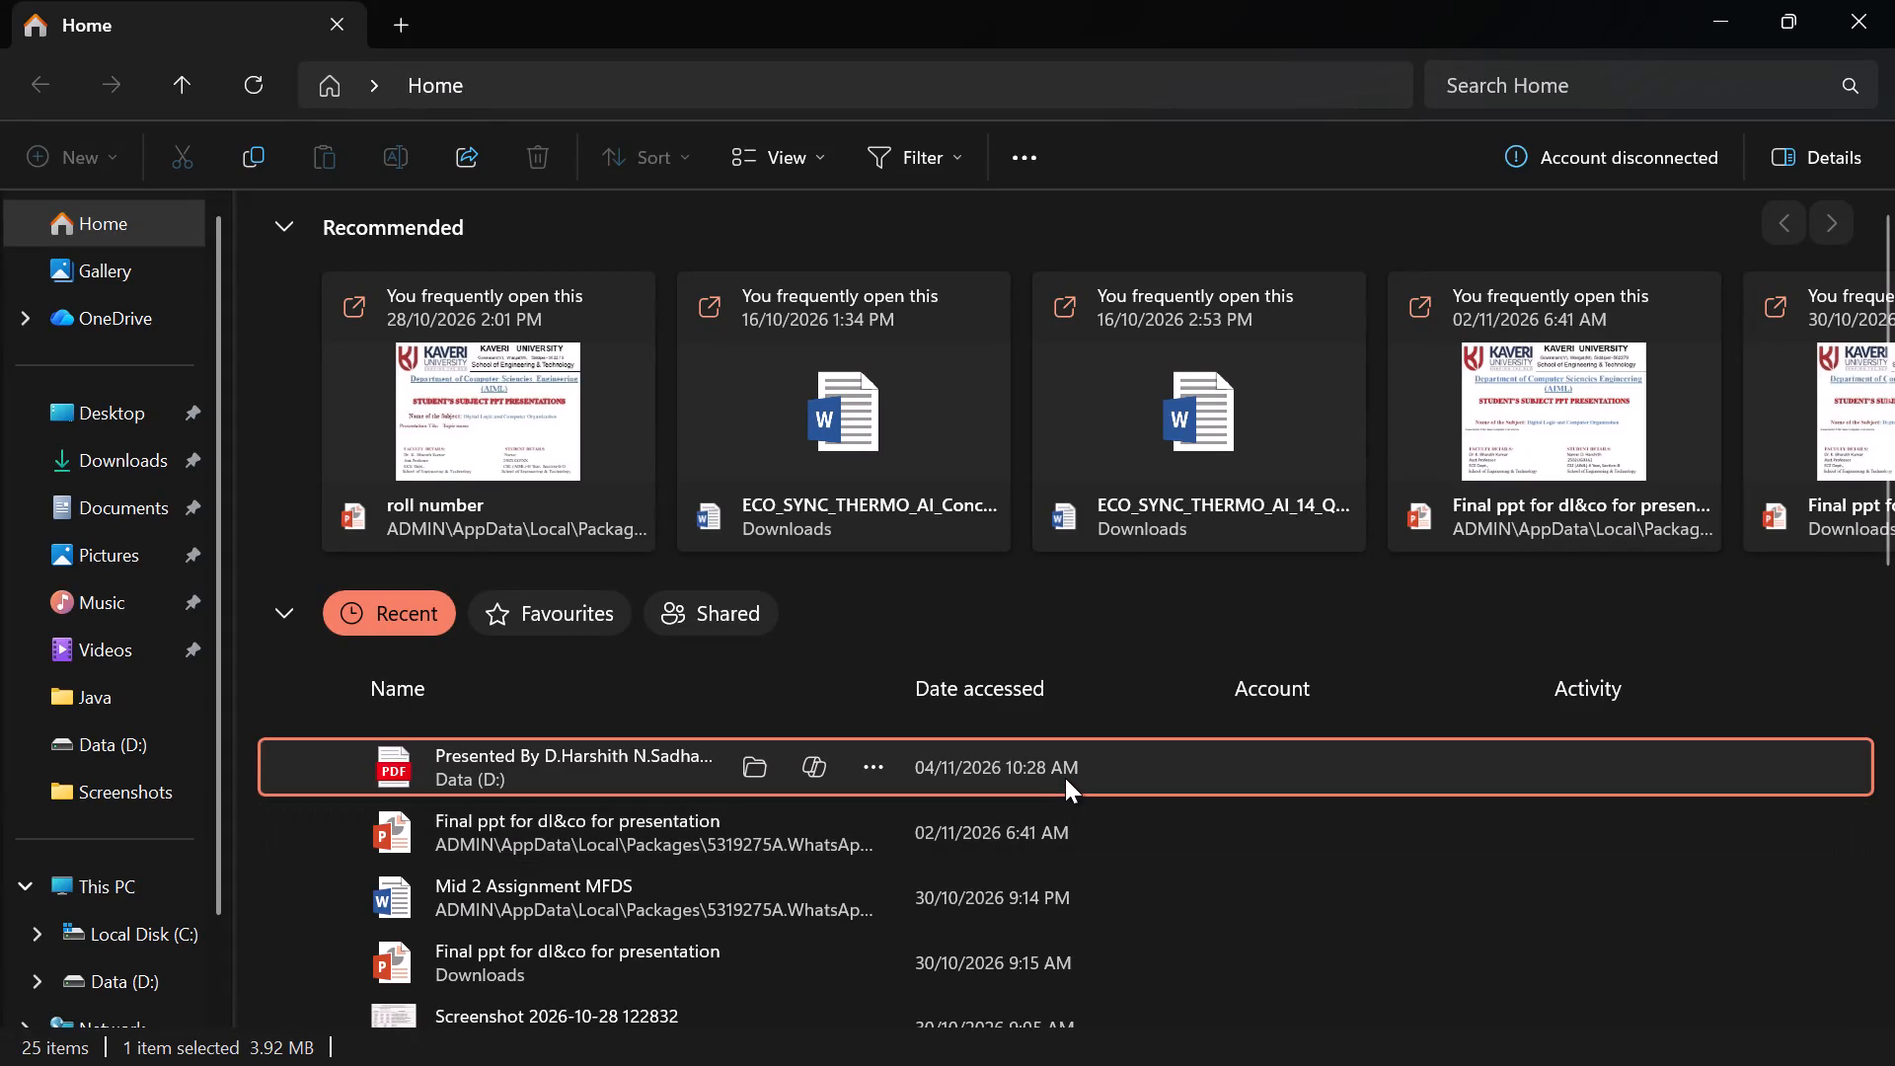
Open the presentation PDF from the recent files in Word, accepting its conversion and turning off the conversion notice for future files.
right_click(1065, 778)
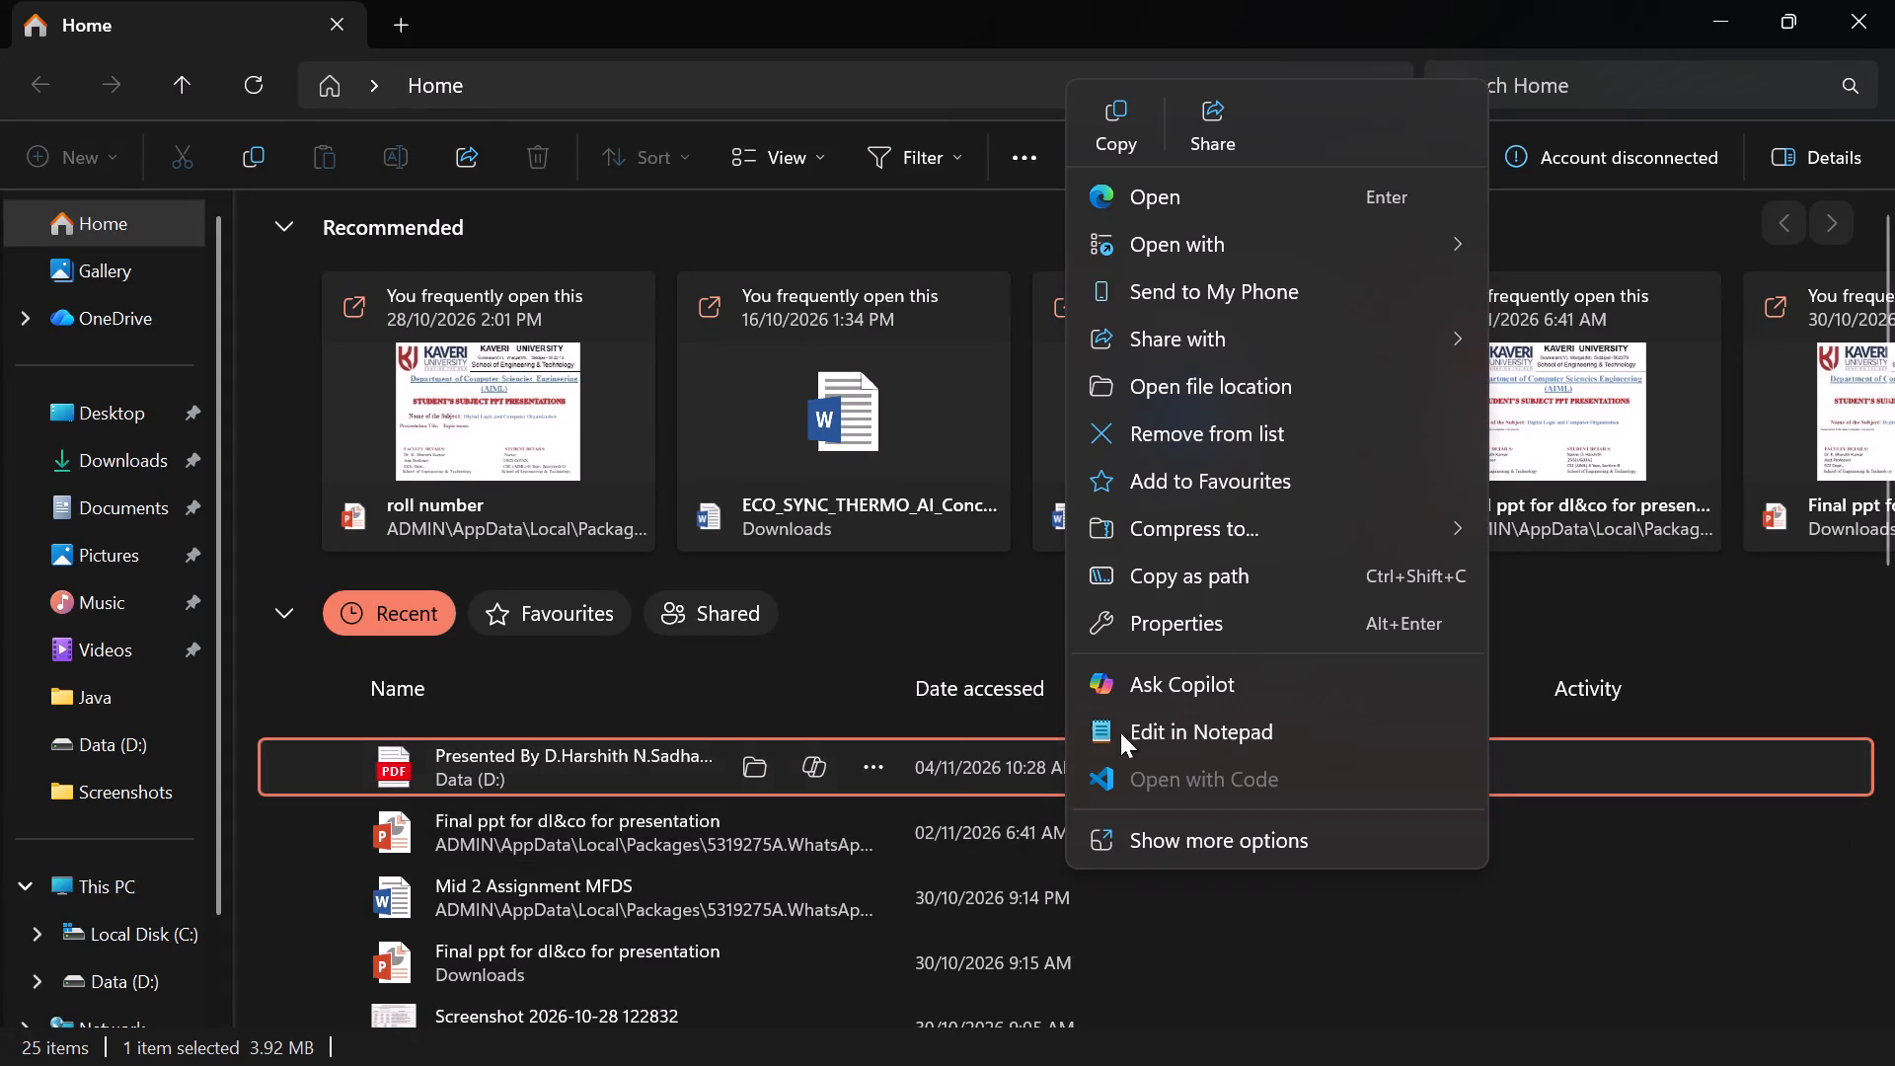
left_click(1316, 257)
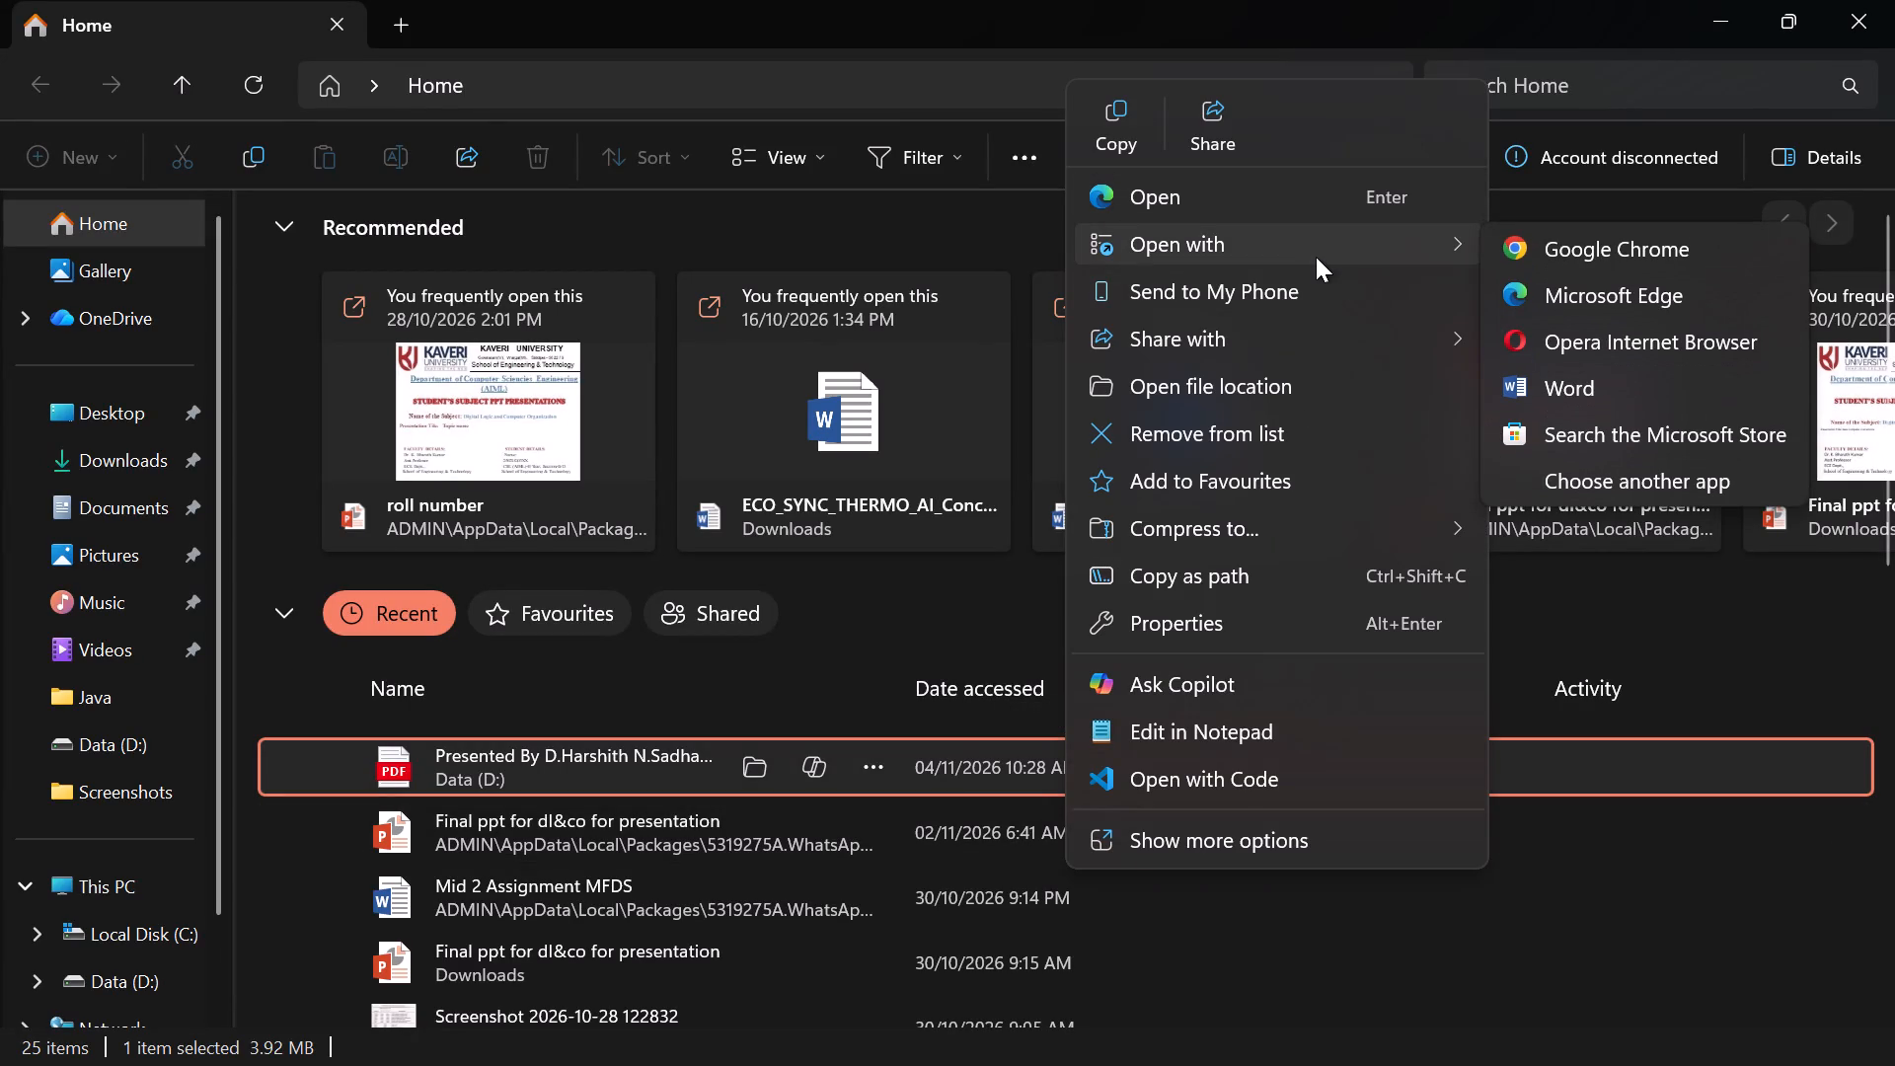
left_click(1683, 486)
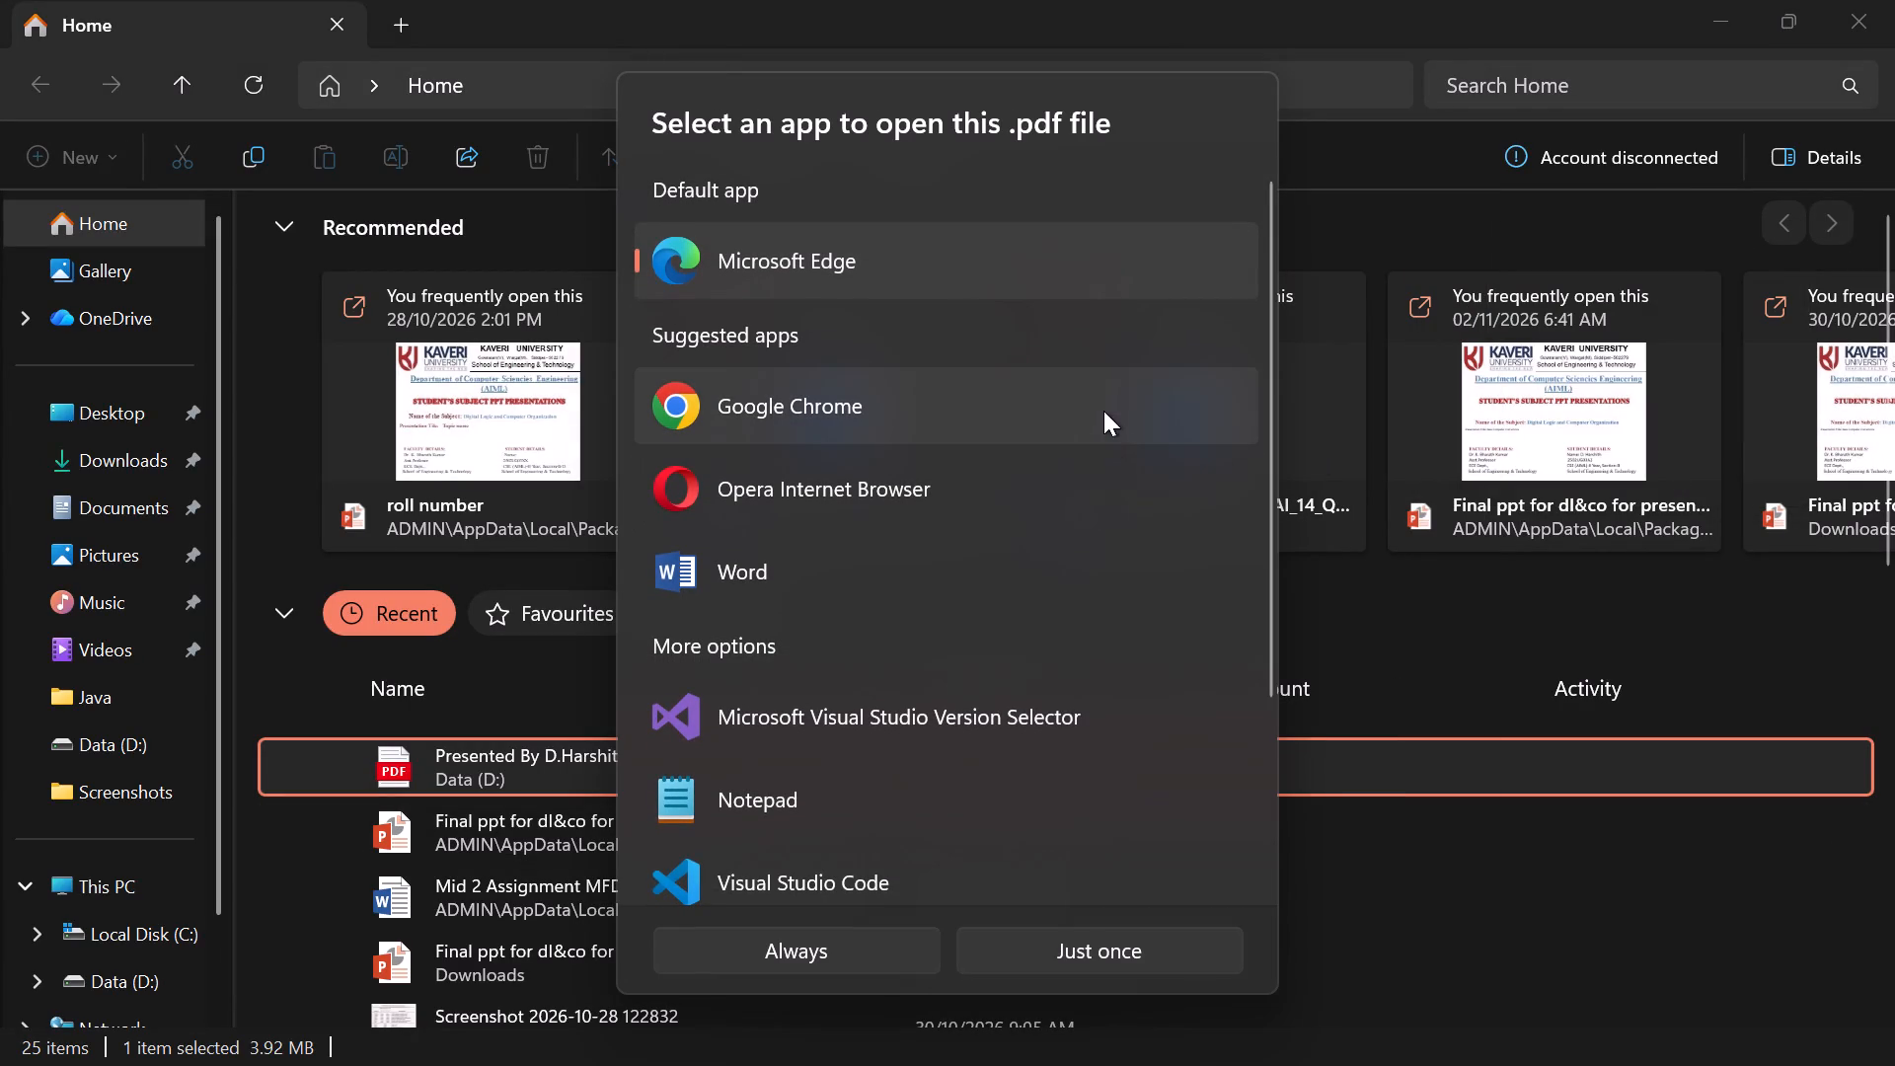
left_click(1036, 578)
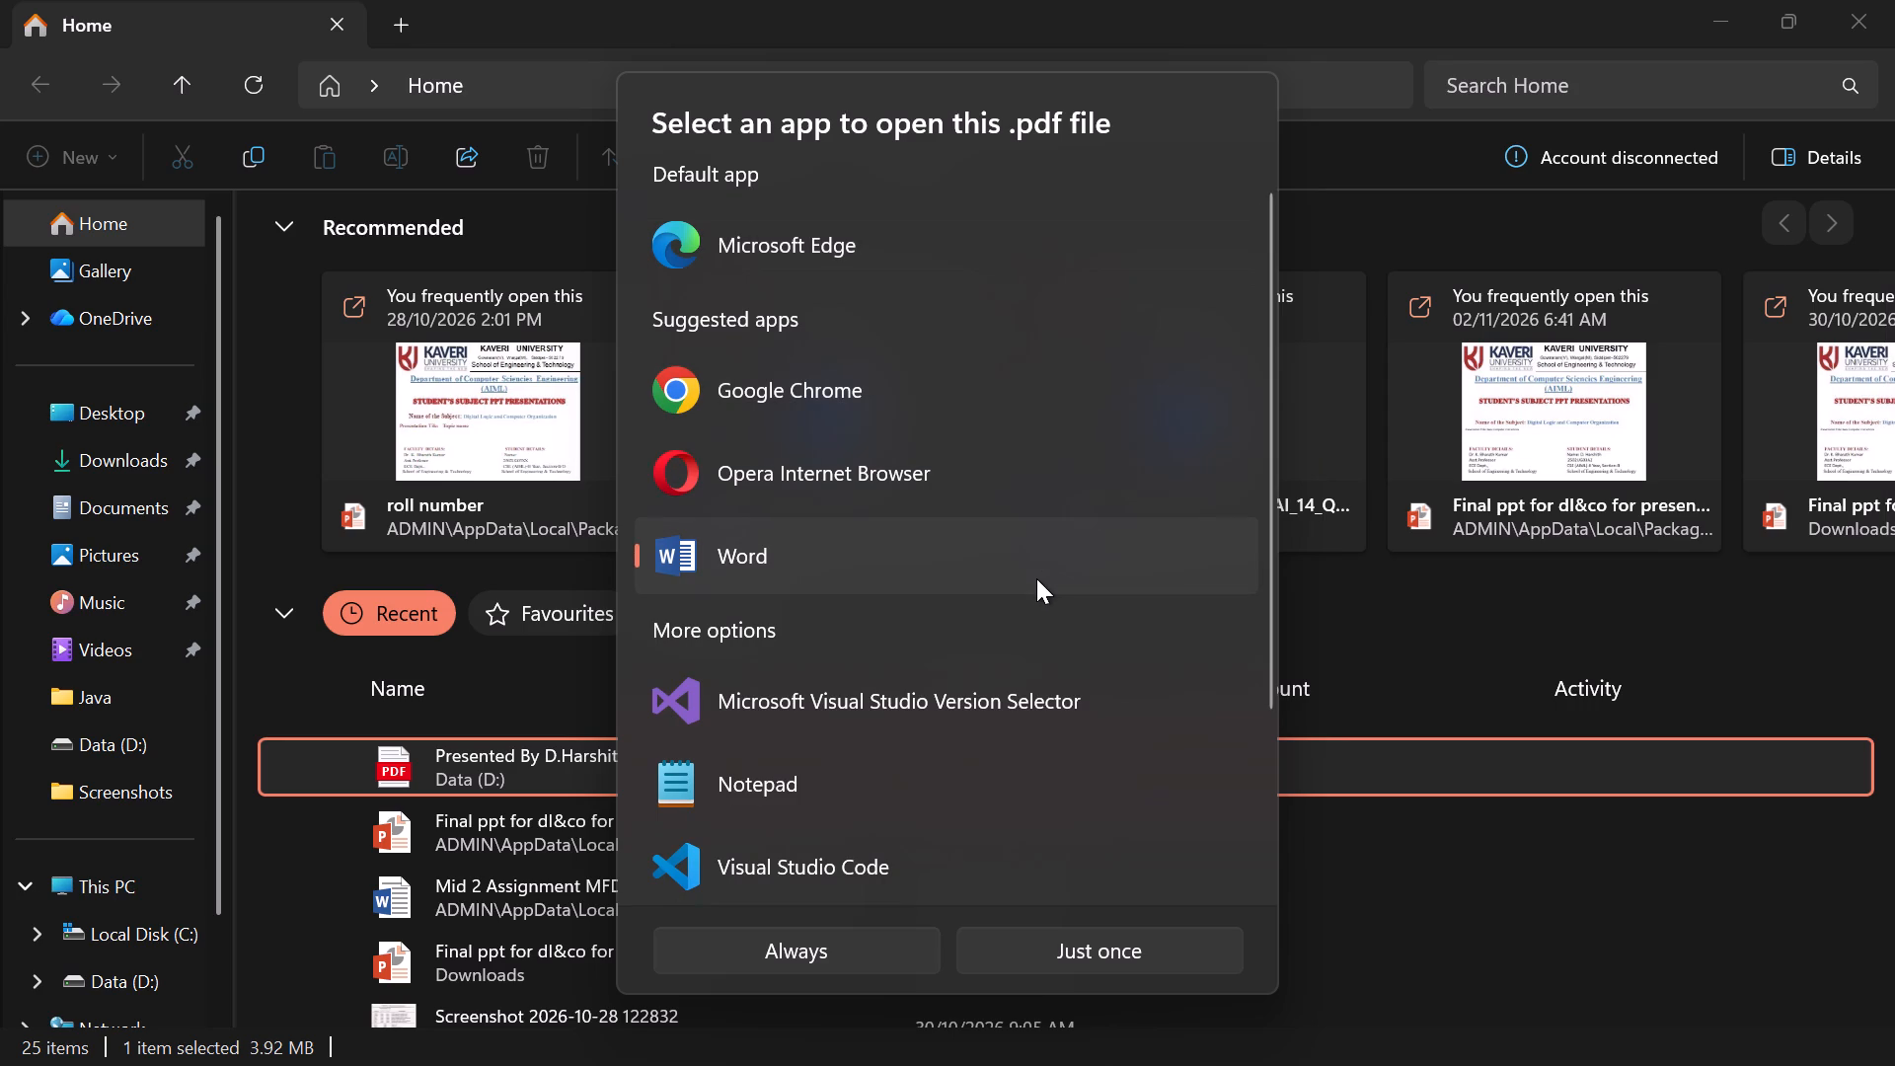
double_click(1036, 578)
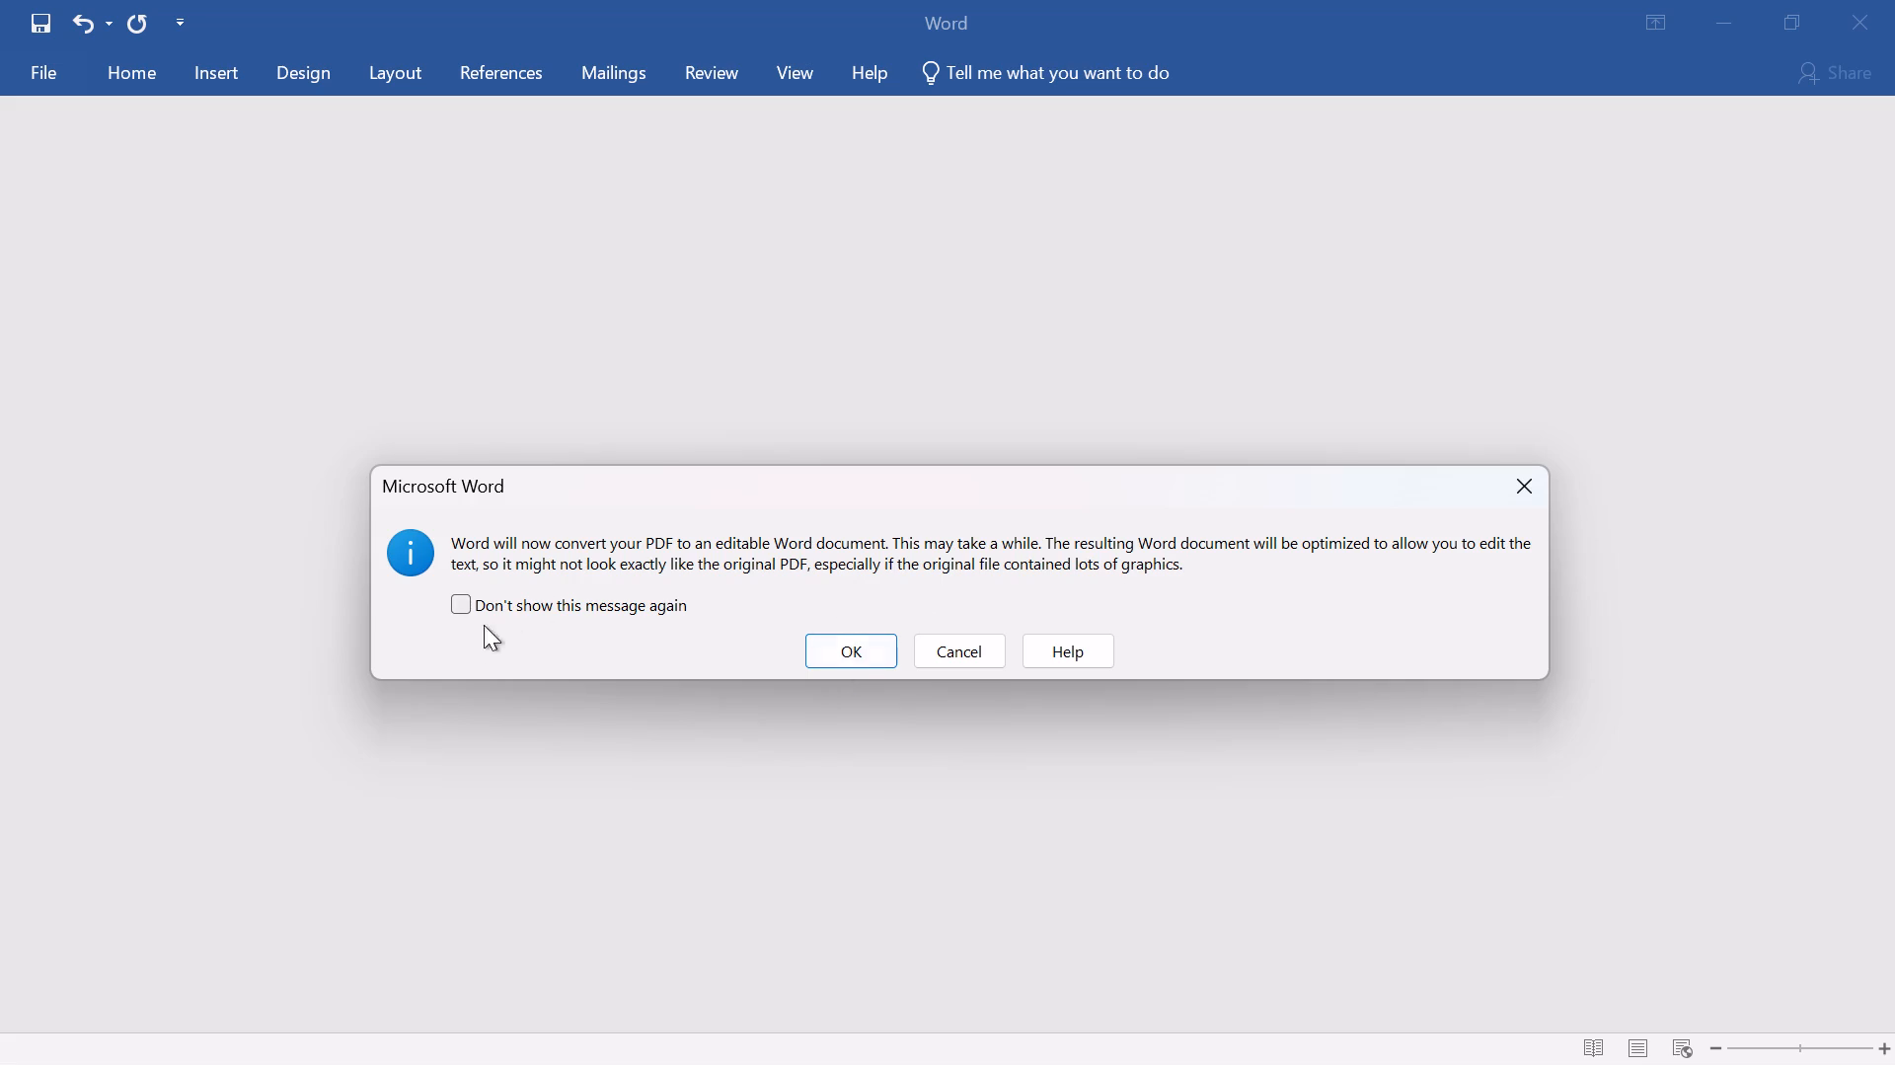
left_click(464, 607)
left_click(836, 653)
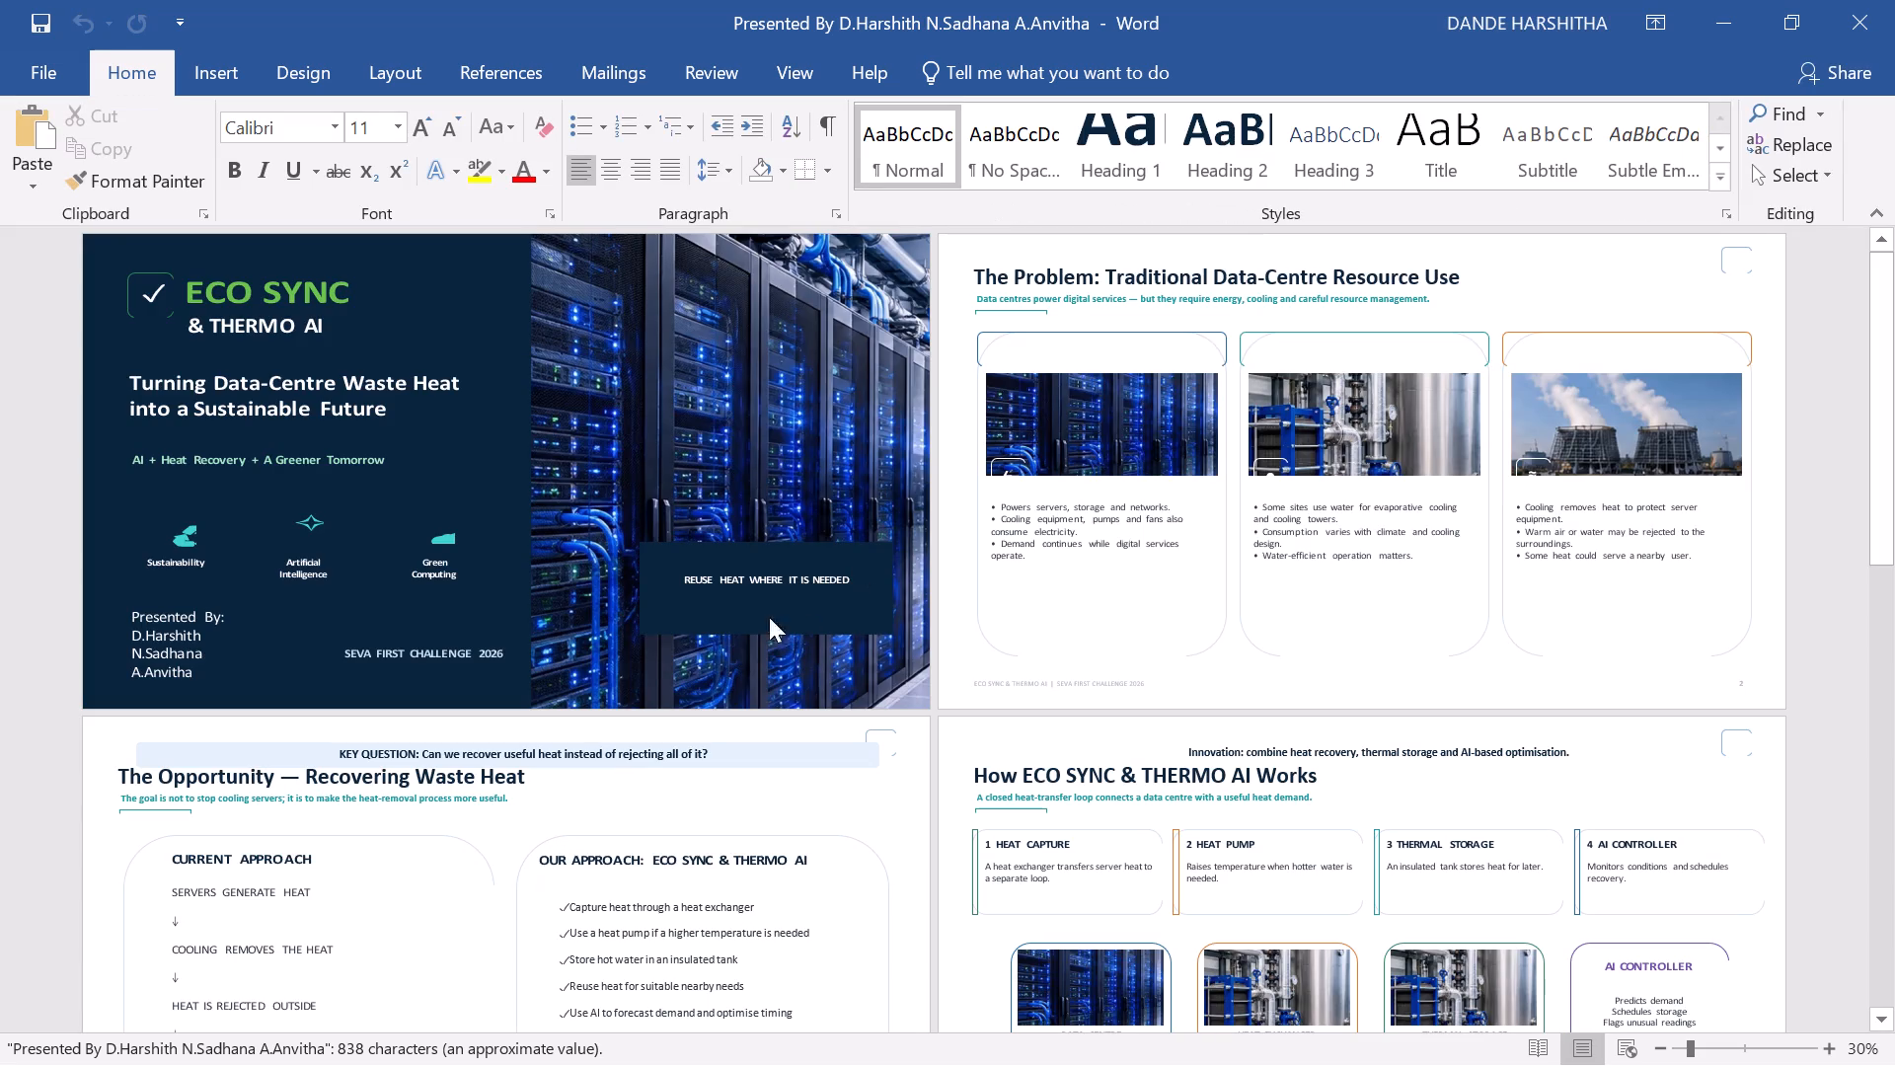
Delete the "SEVA FIRST CHALLENGE 2026" text from the cover page.
left_click_drag(501, 652, 309, 687)
key("Delete")
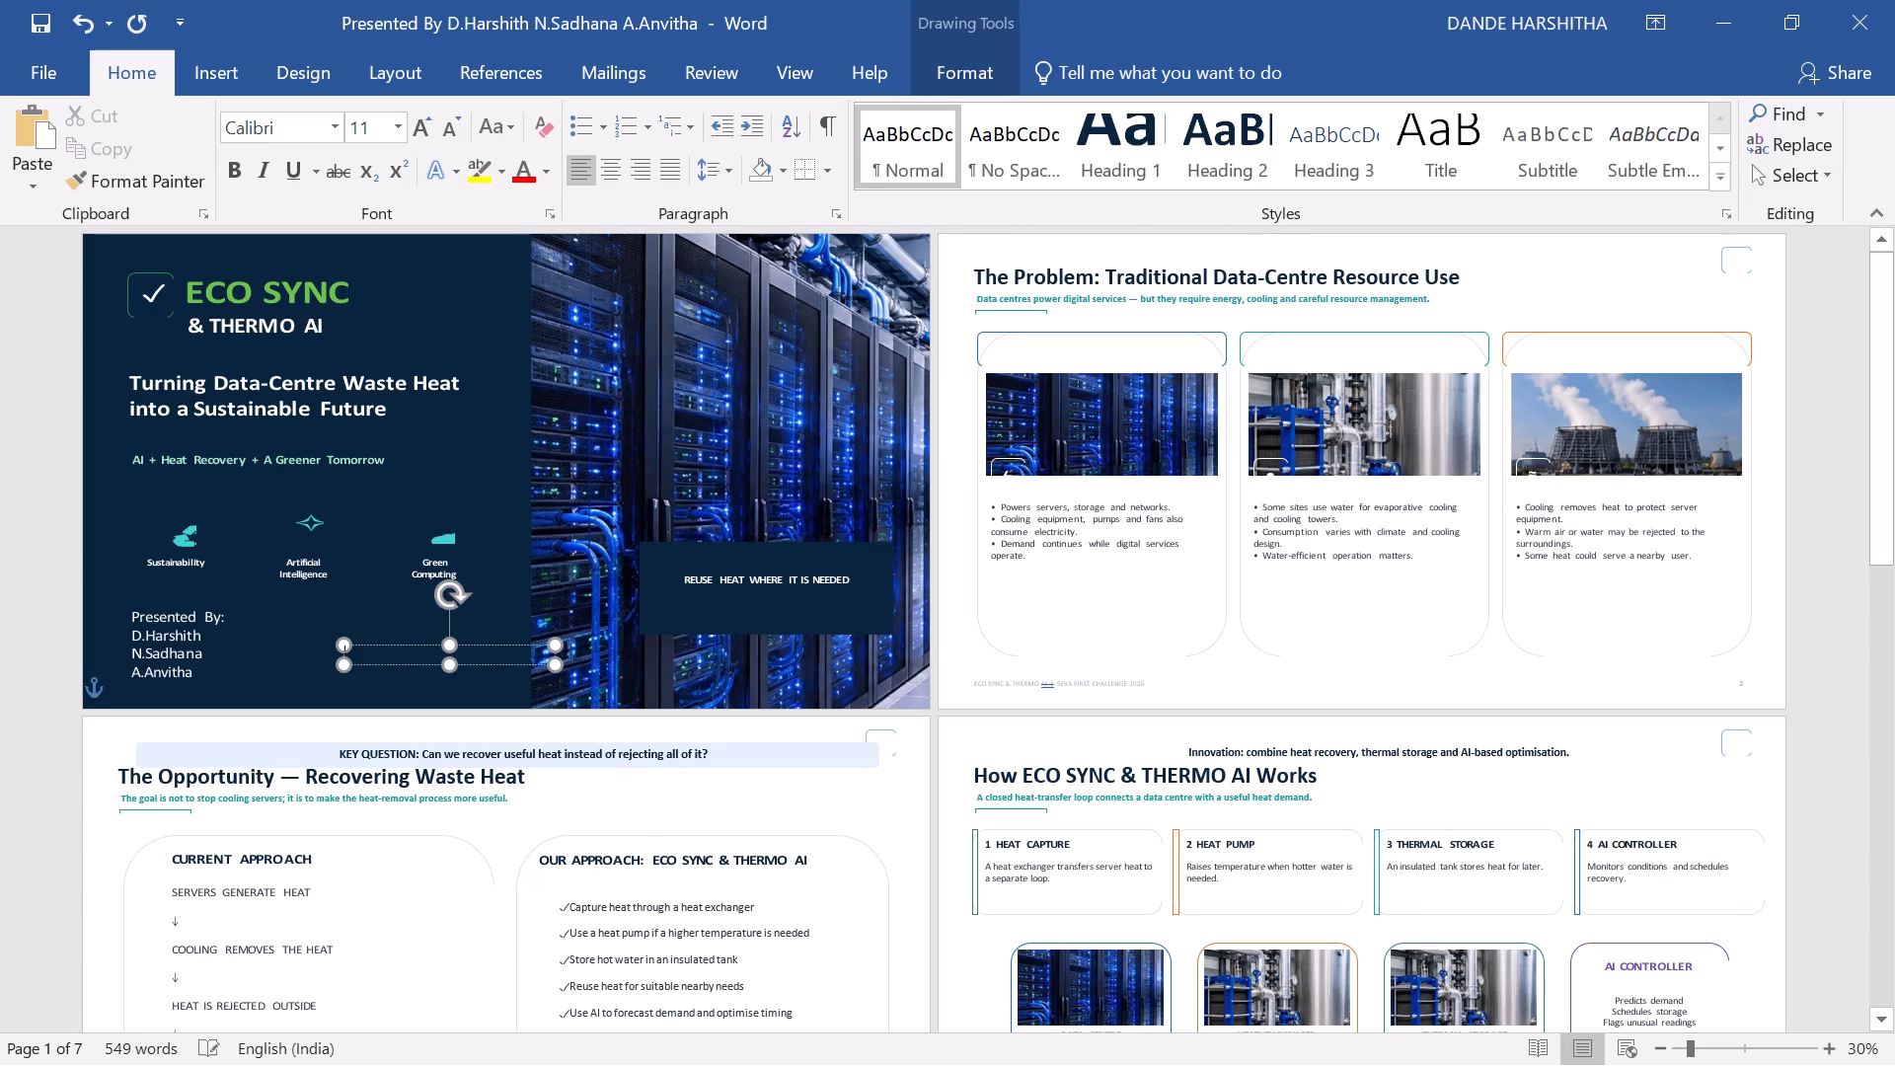
Look through the converted document's pages from the cover to the closing Thank You page to check their layout.
scroll(1431, 528, "up", 2)
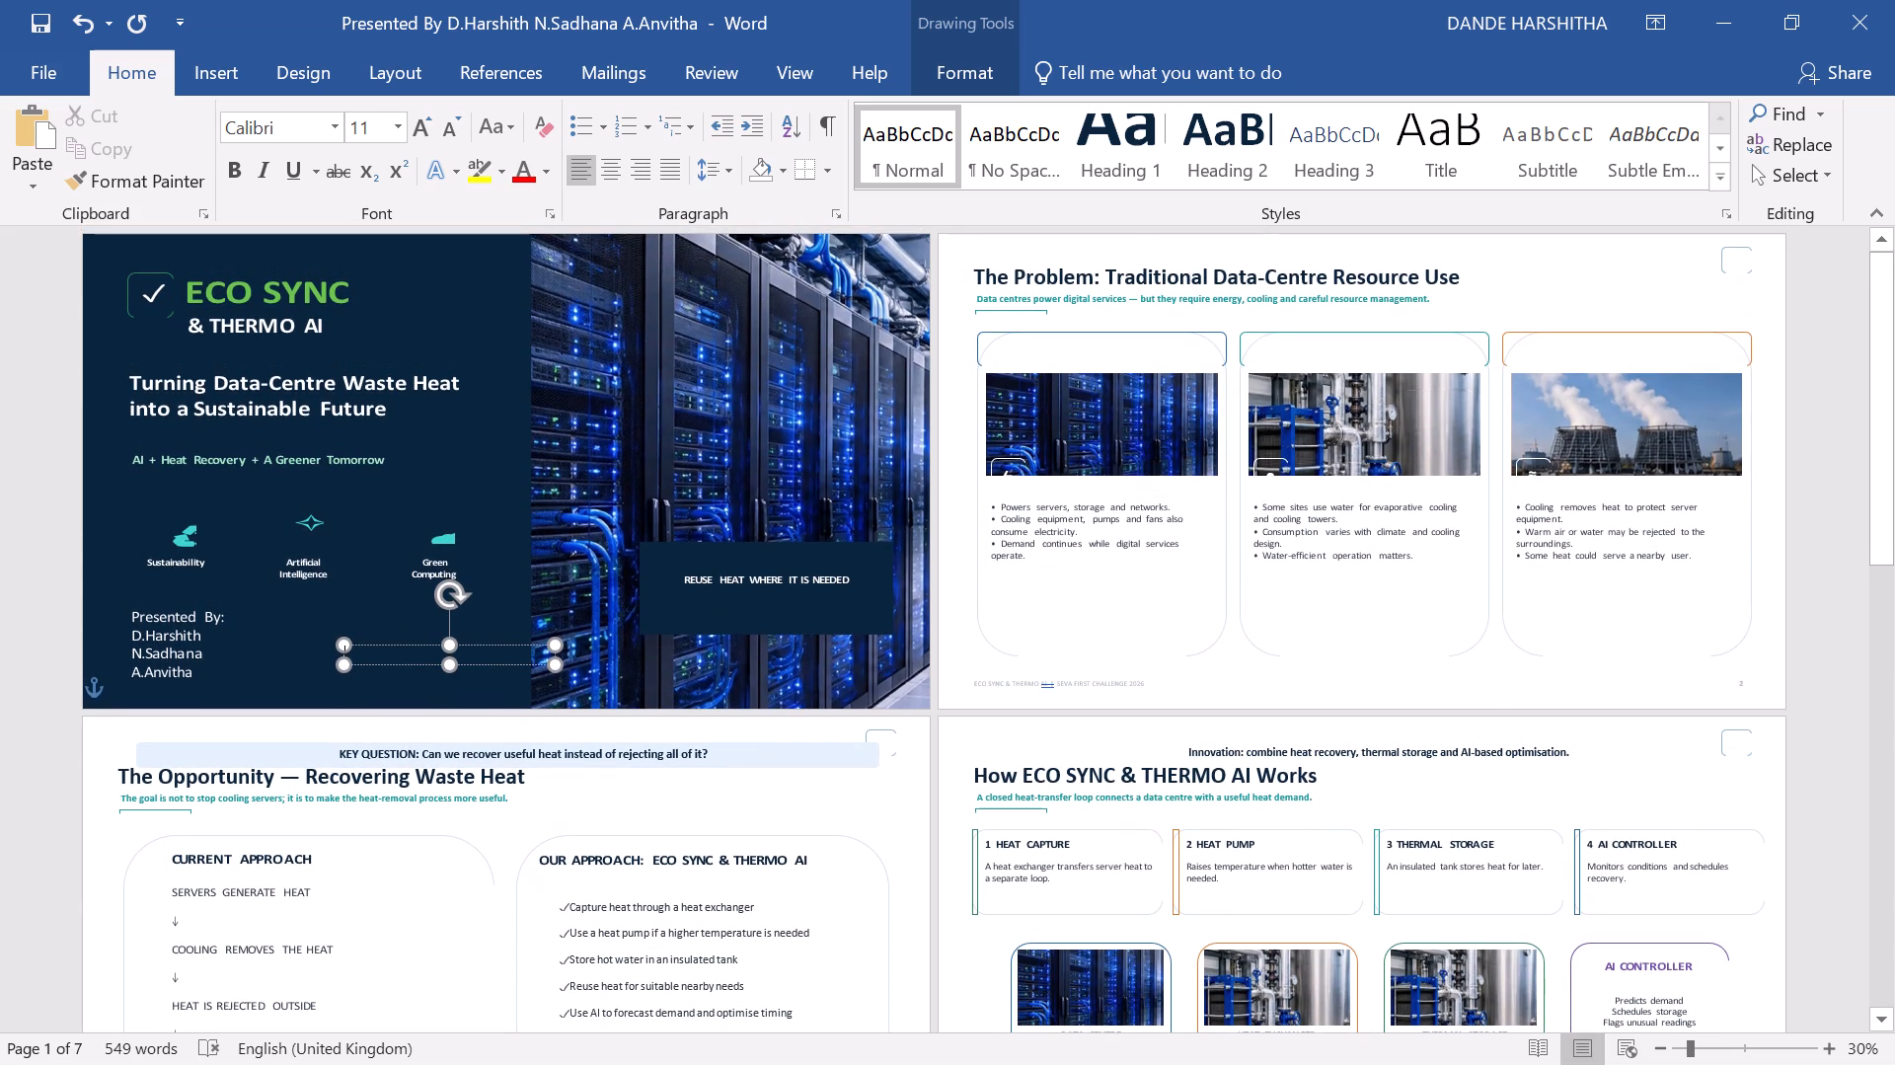
scroll(1677, 797, "down", 3)
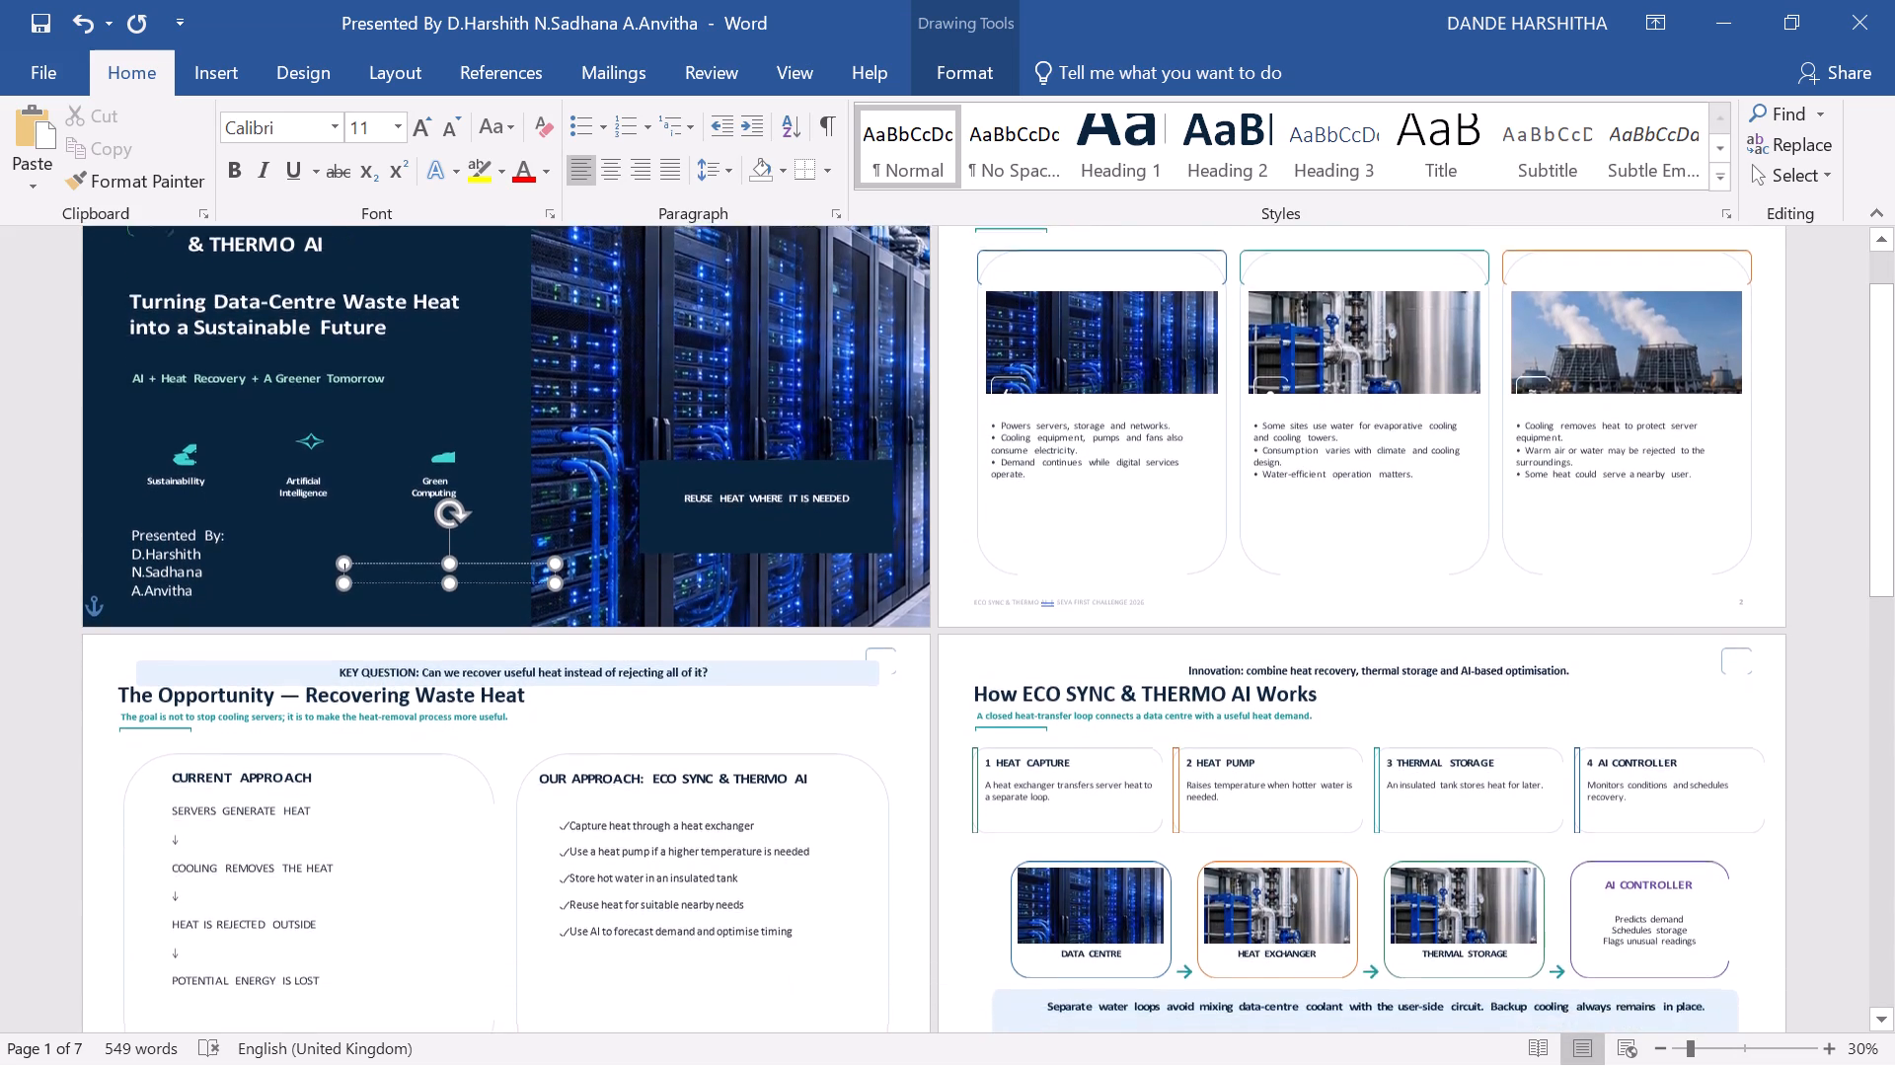
scroll(1677, 797, "down", 4)
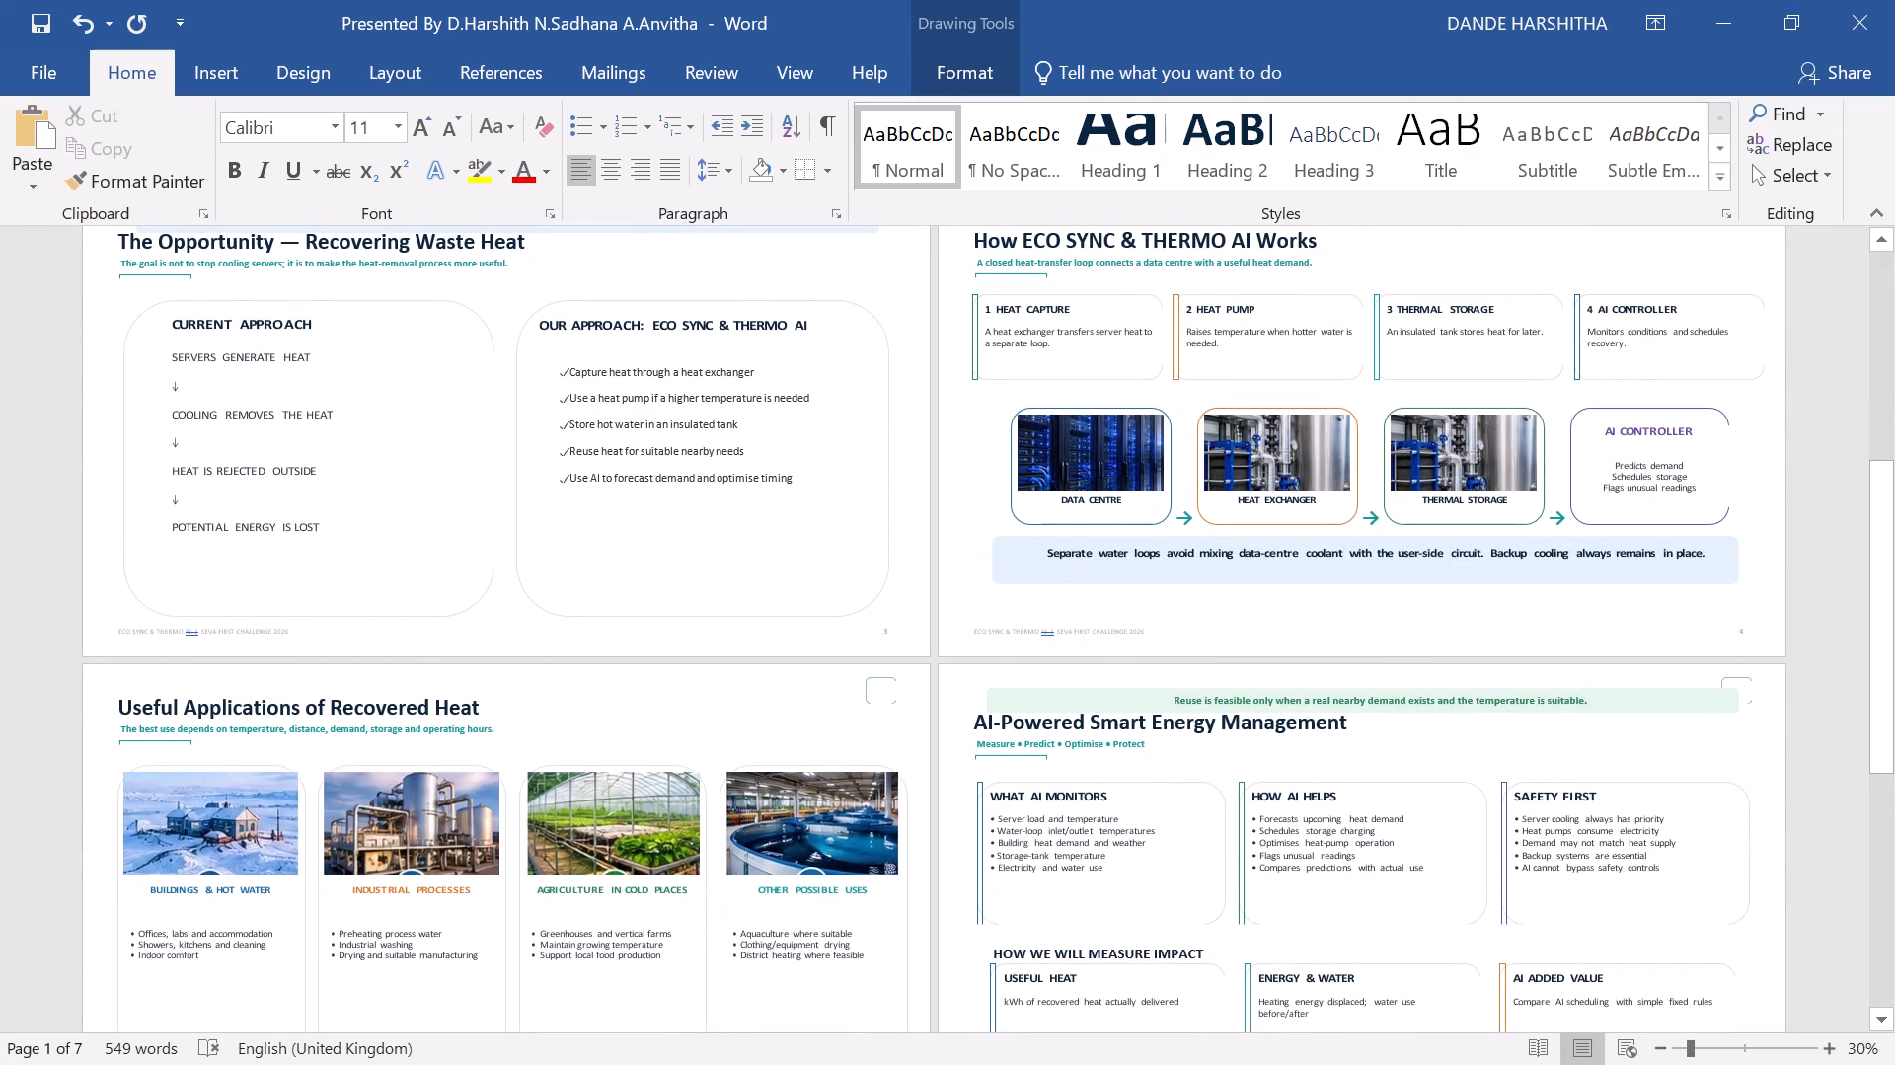
scroll(1402, 848, "down", 1)
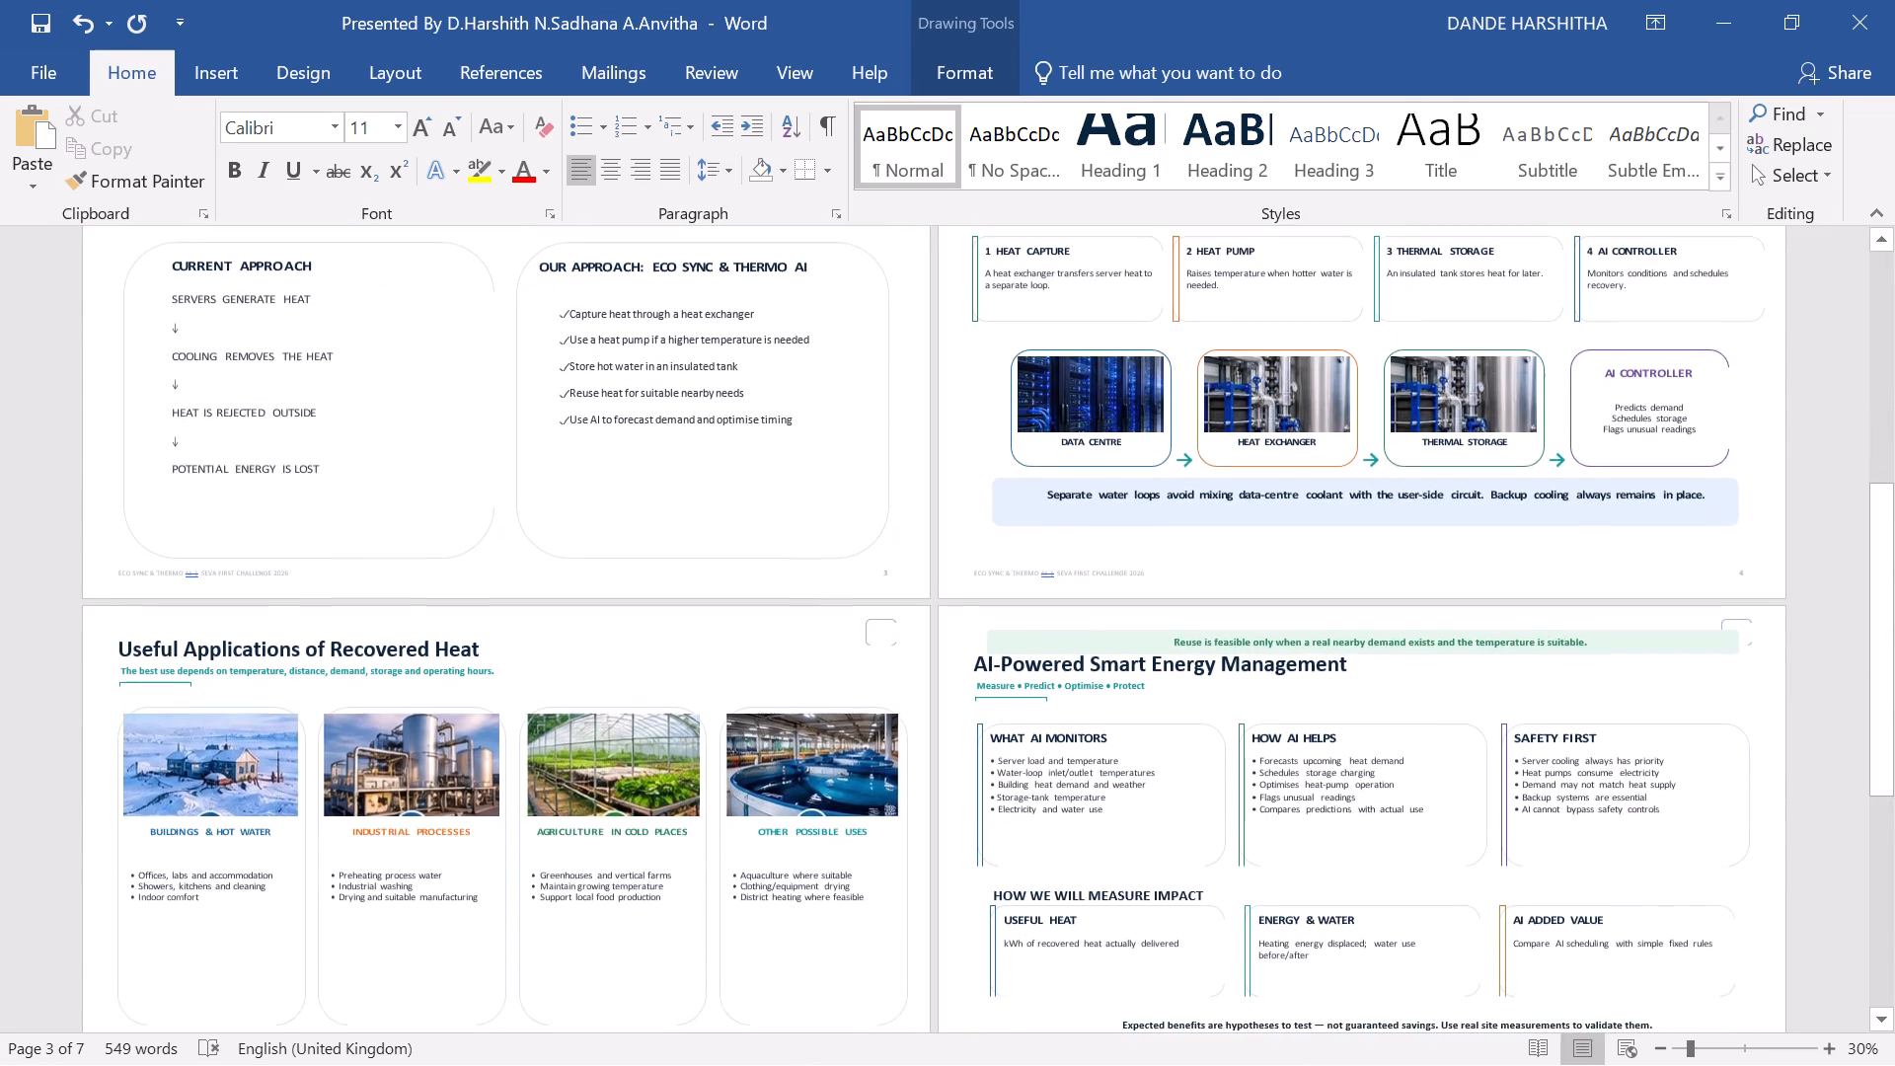
scroll(1402, 848, "down", 1)
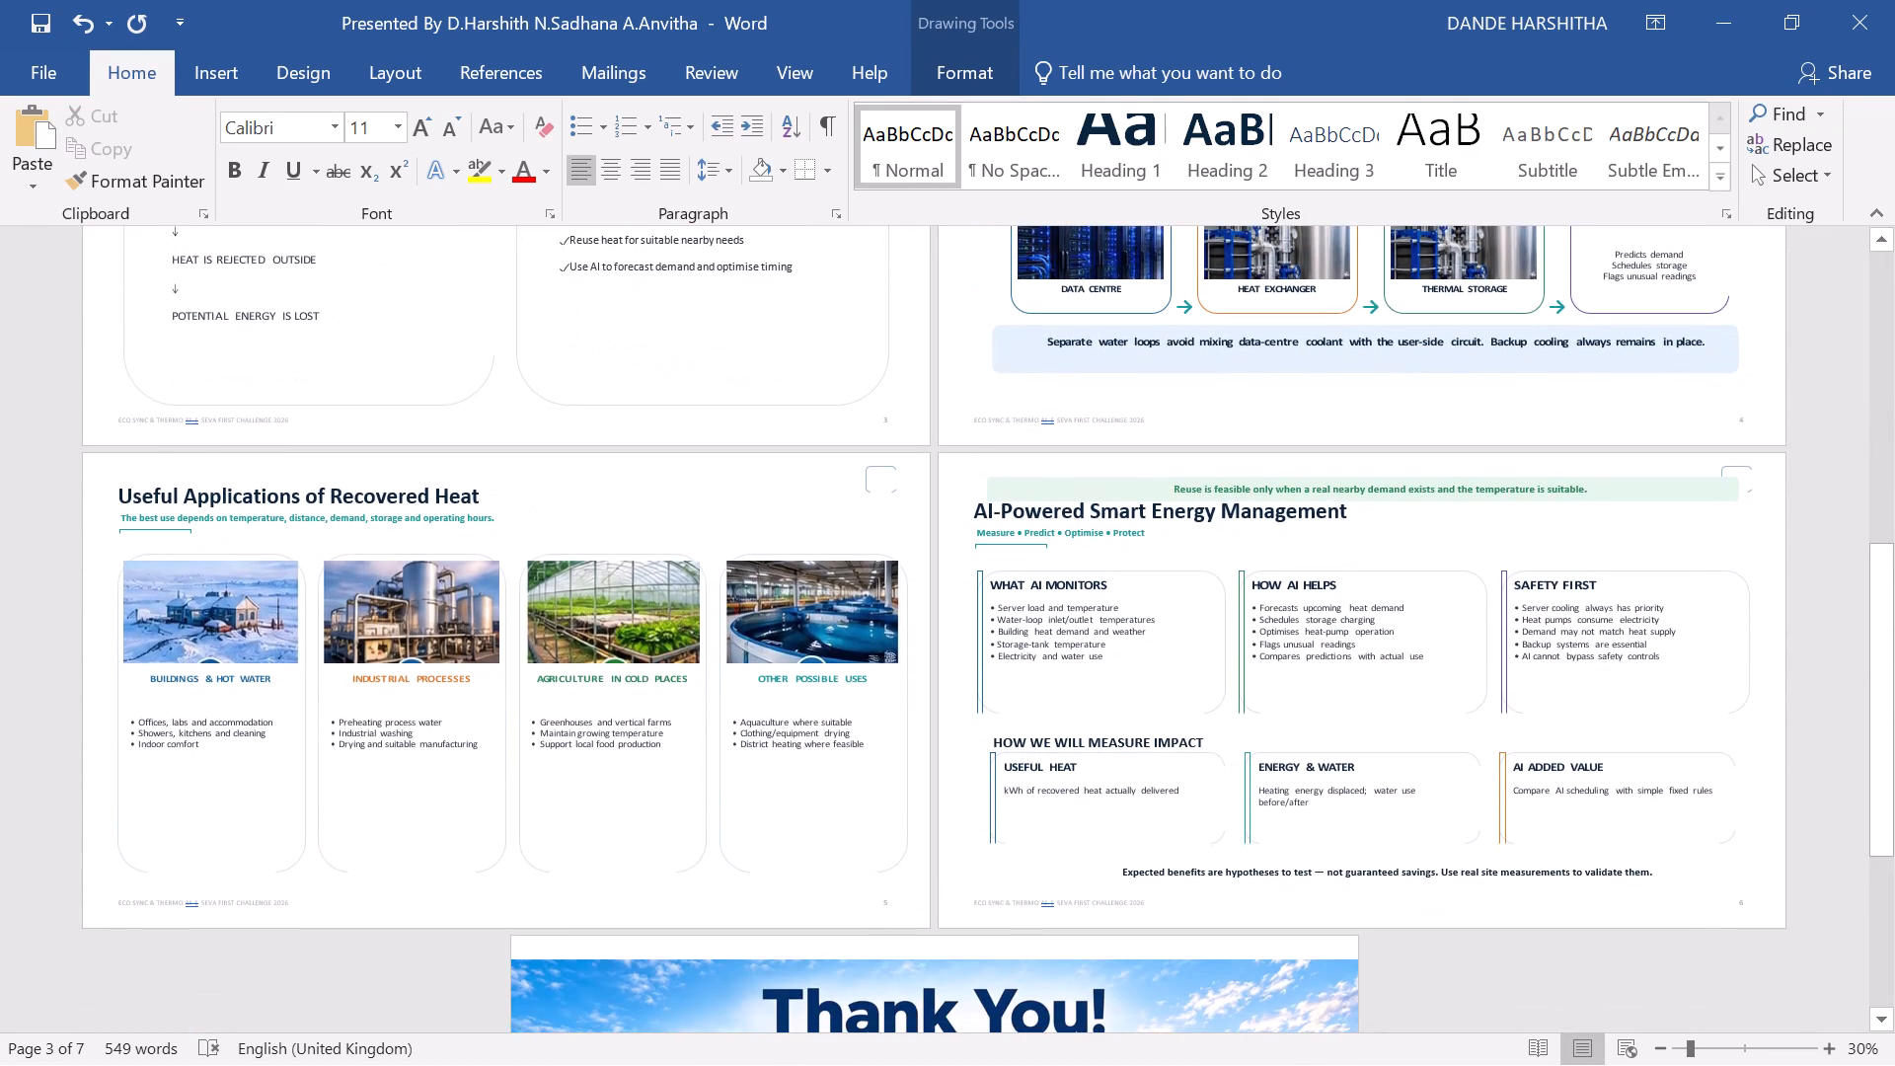
scroll(1402, 848, "down", 2)
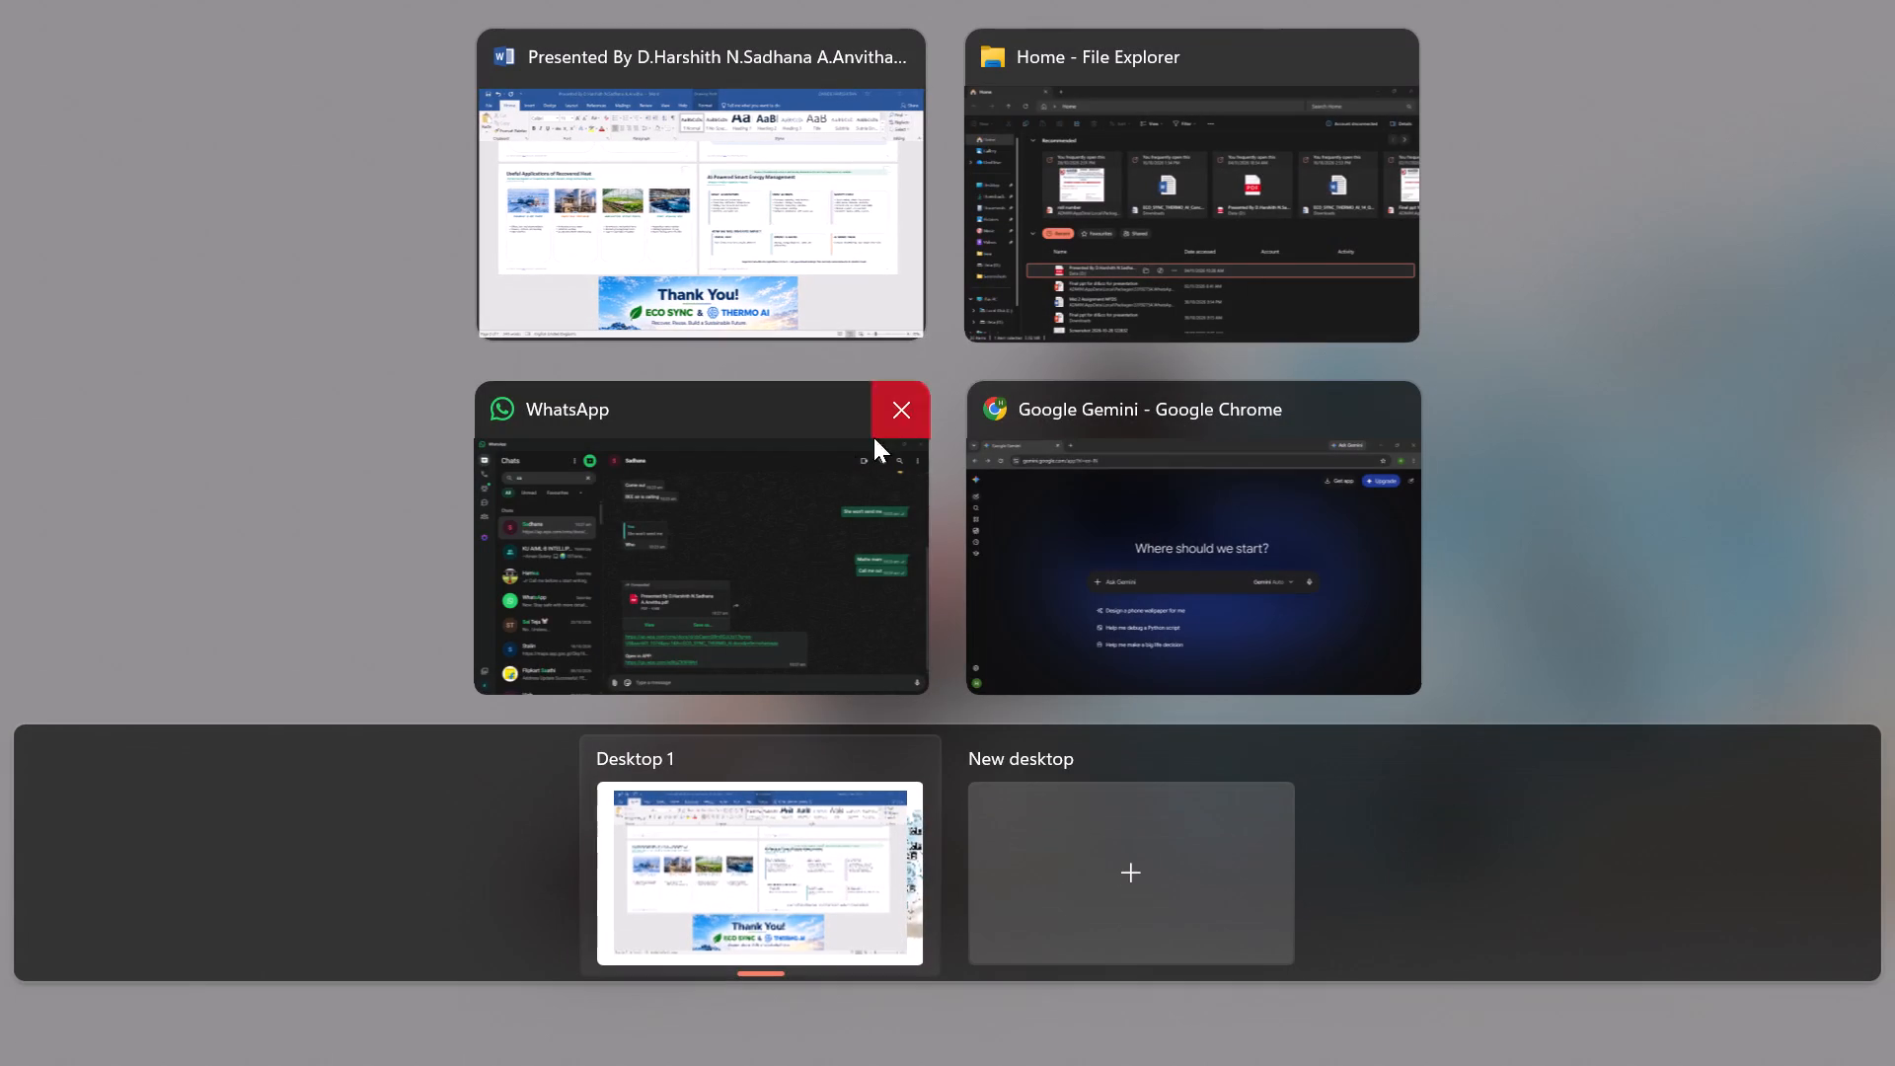
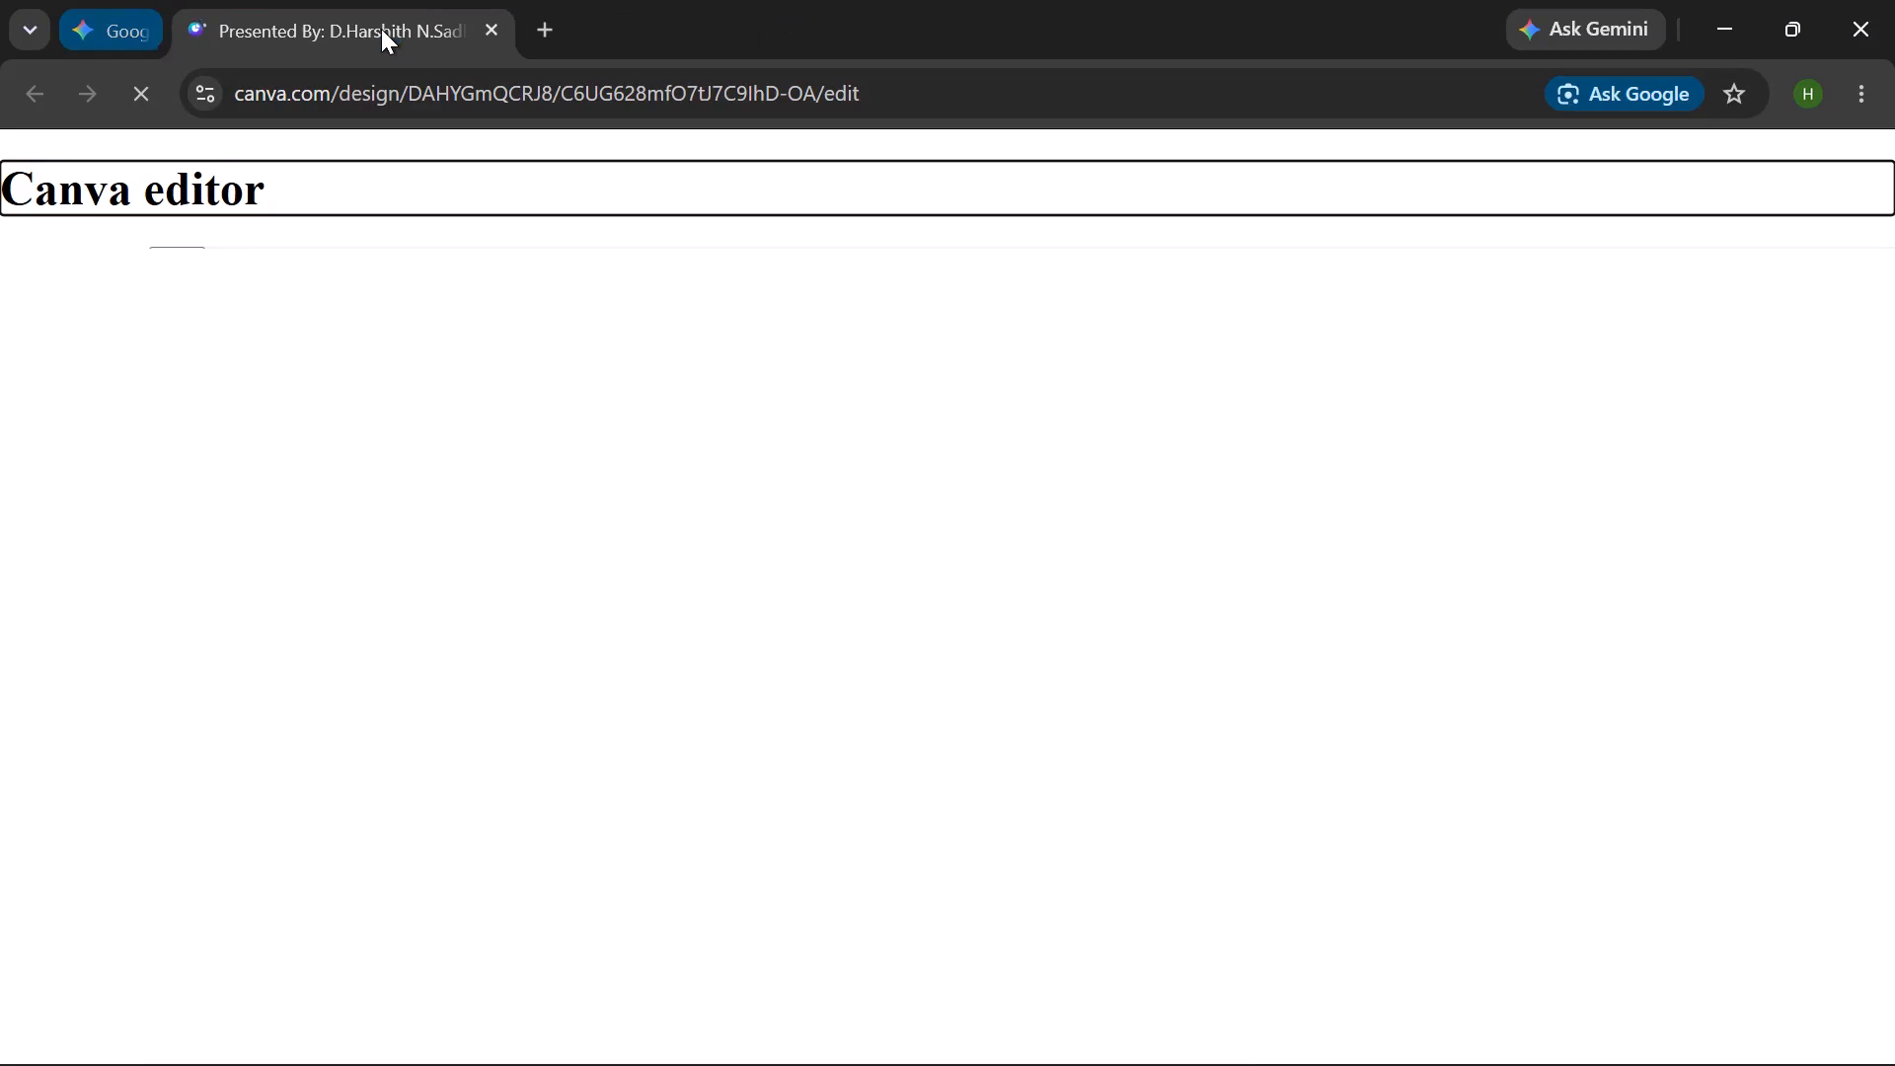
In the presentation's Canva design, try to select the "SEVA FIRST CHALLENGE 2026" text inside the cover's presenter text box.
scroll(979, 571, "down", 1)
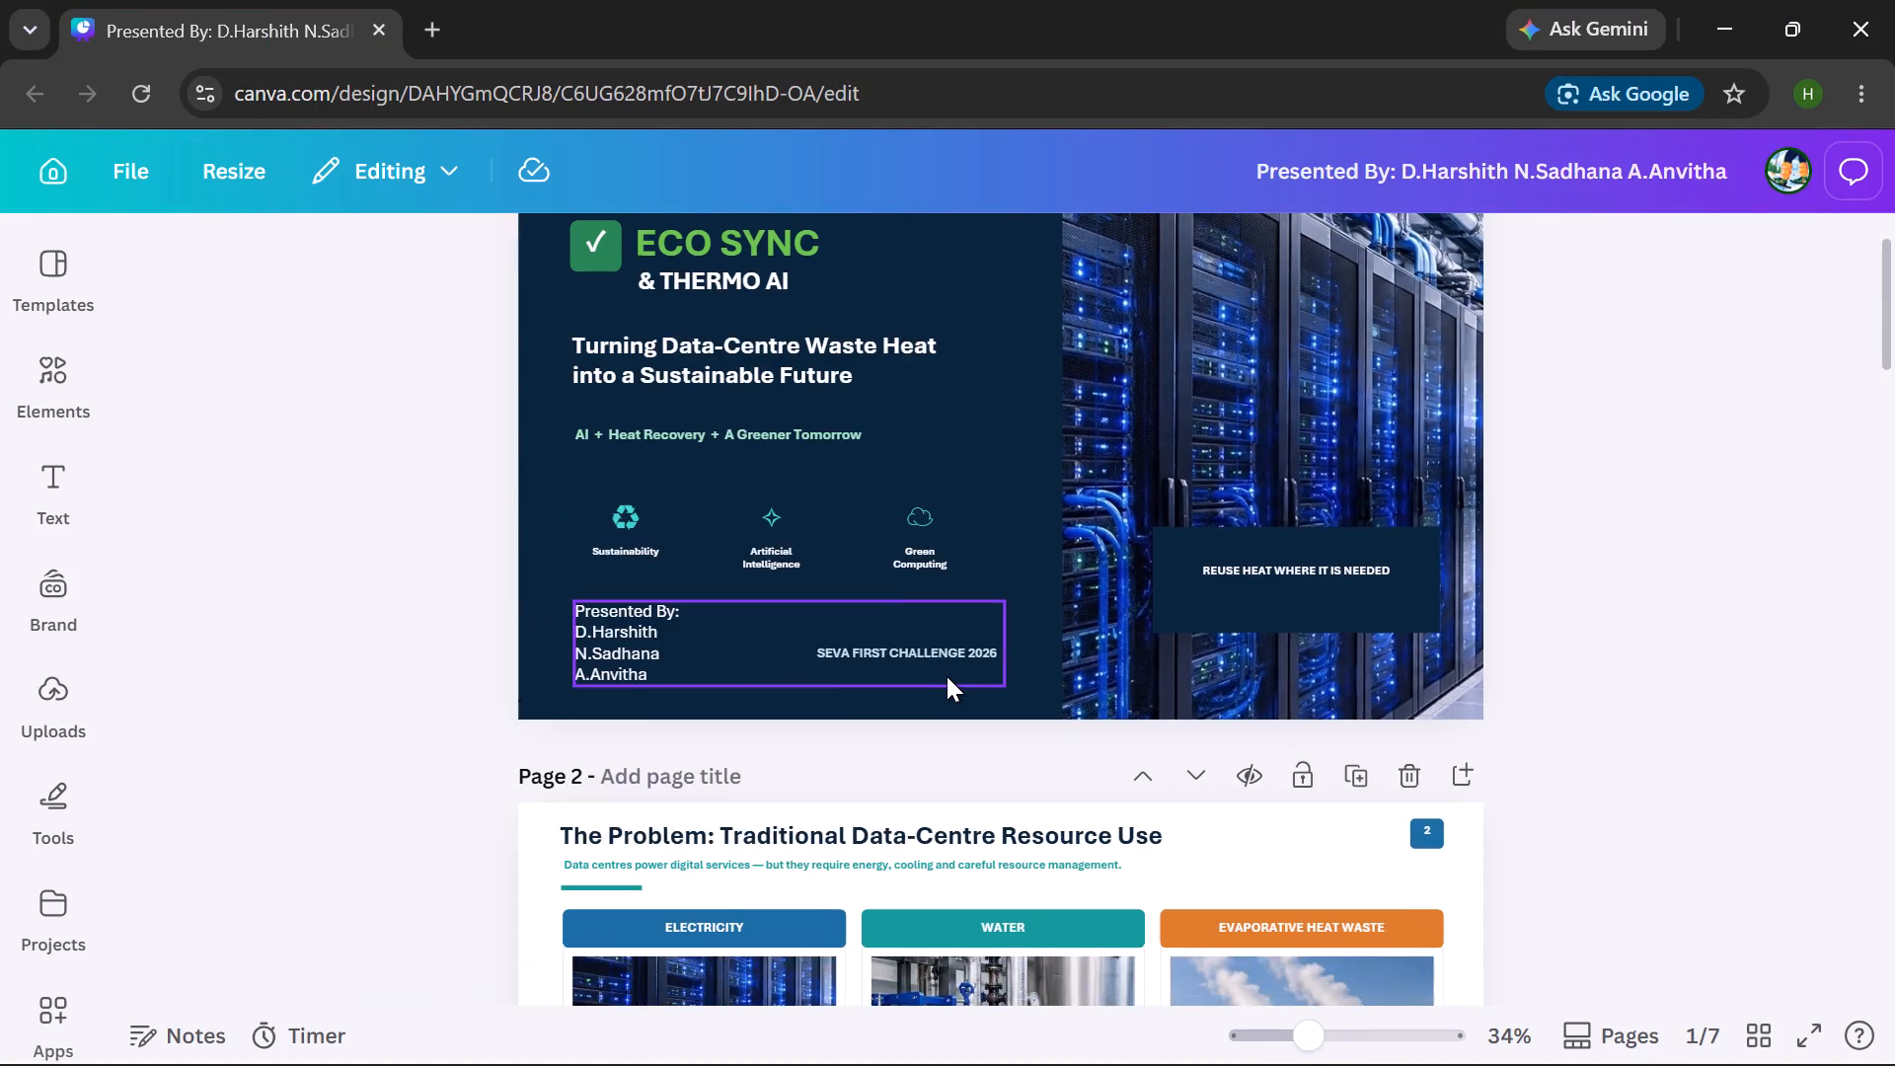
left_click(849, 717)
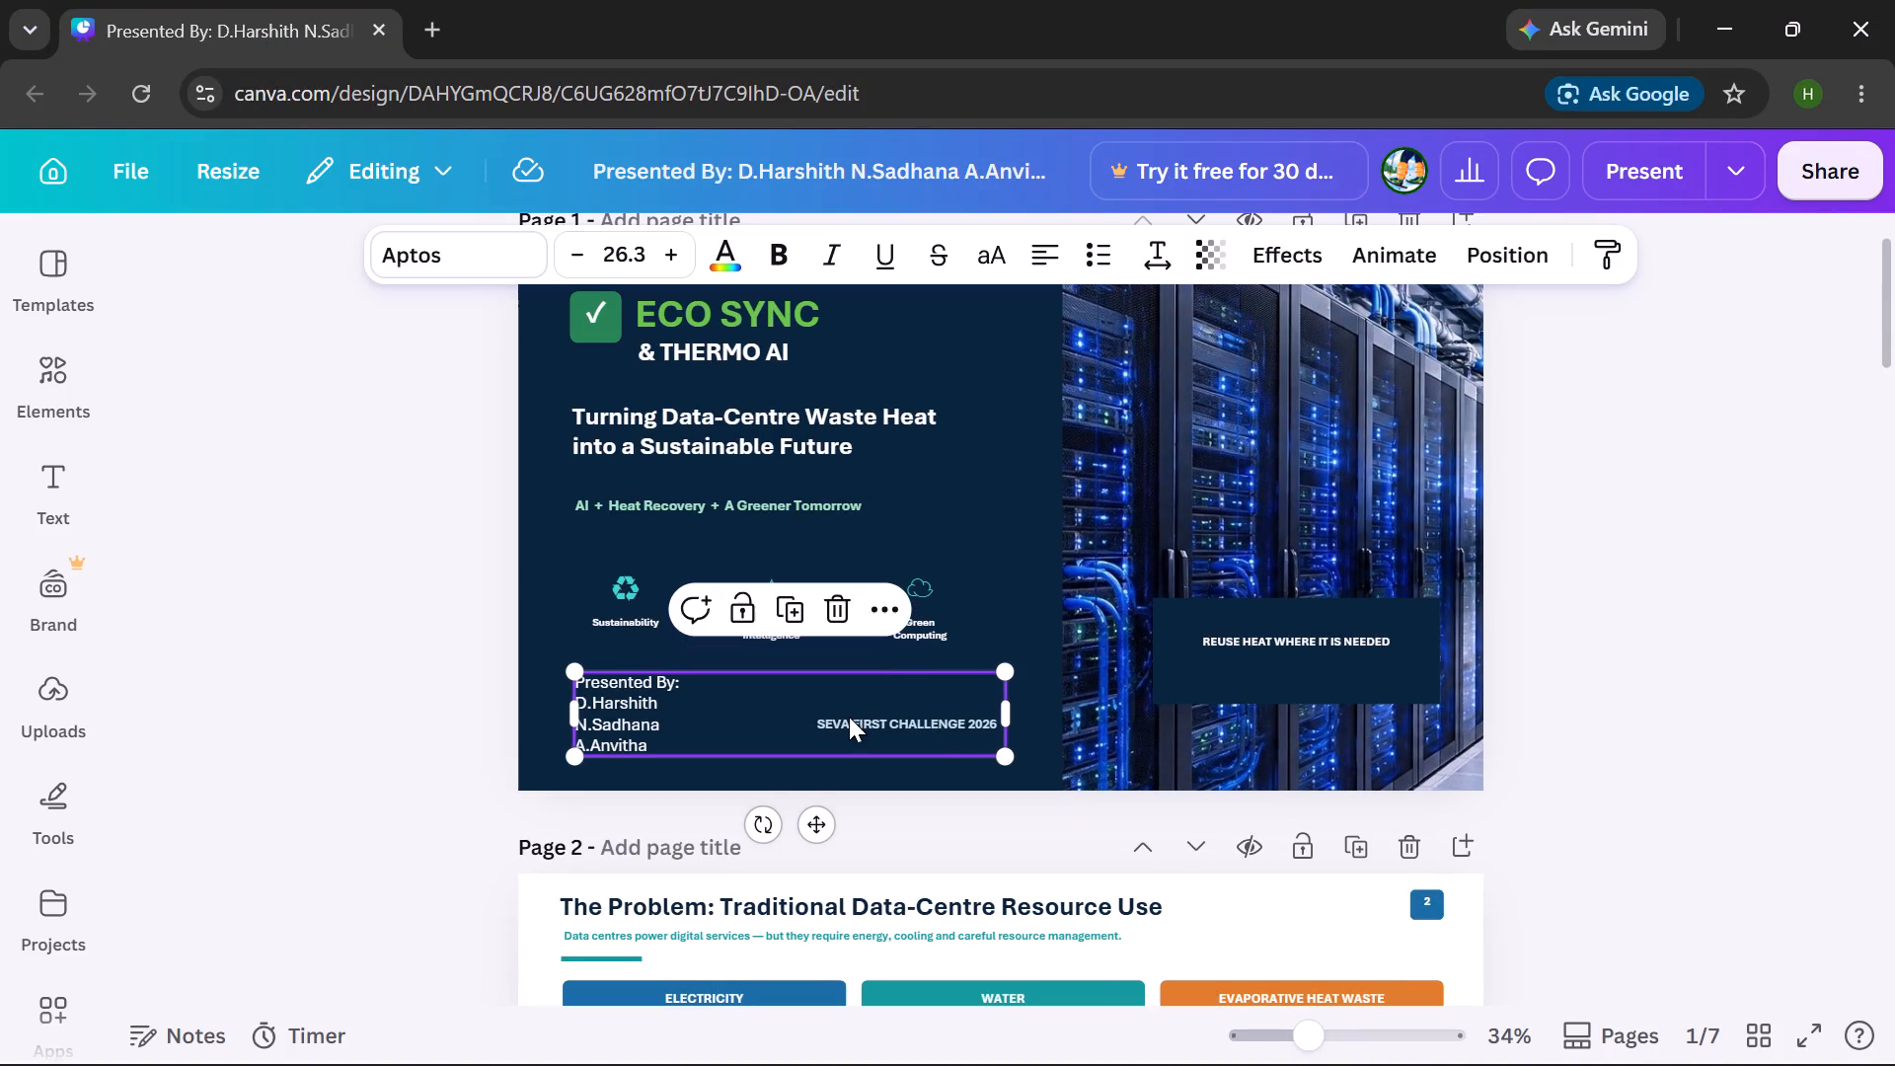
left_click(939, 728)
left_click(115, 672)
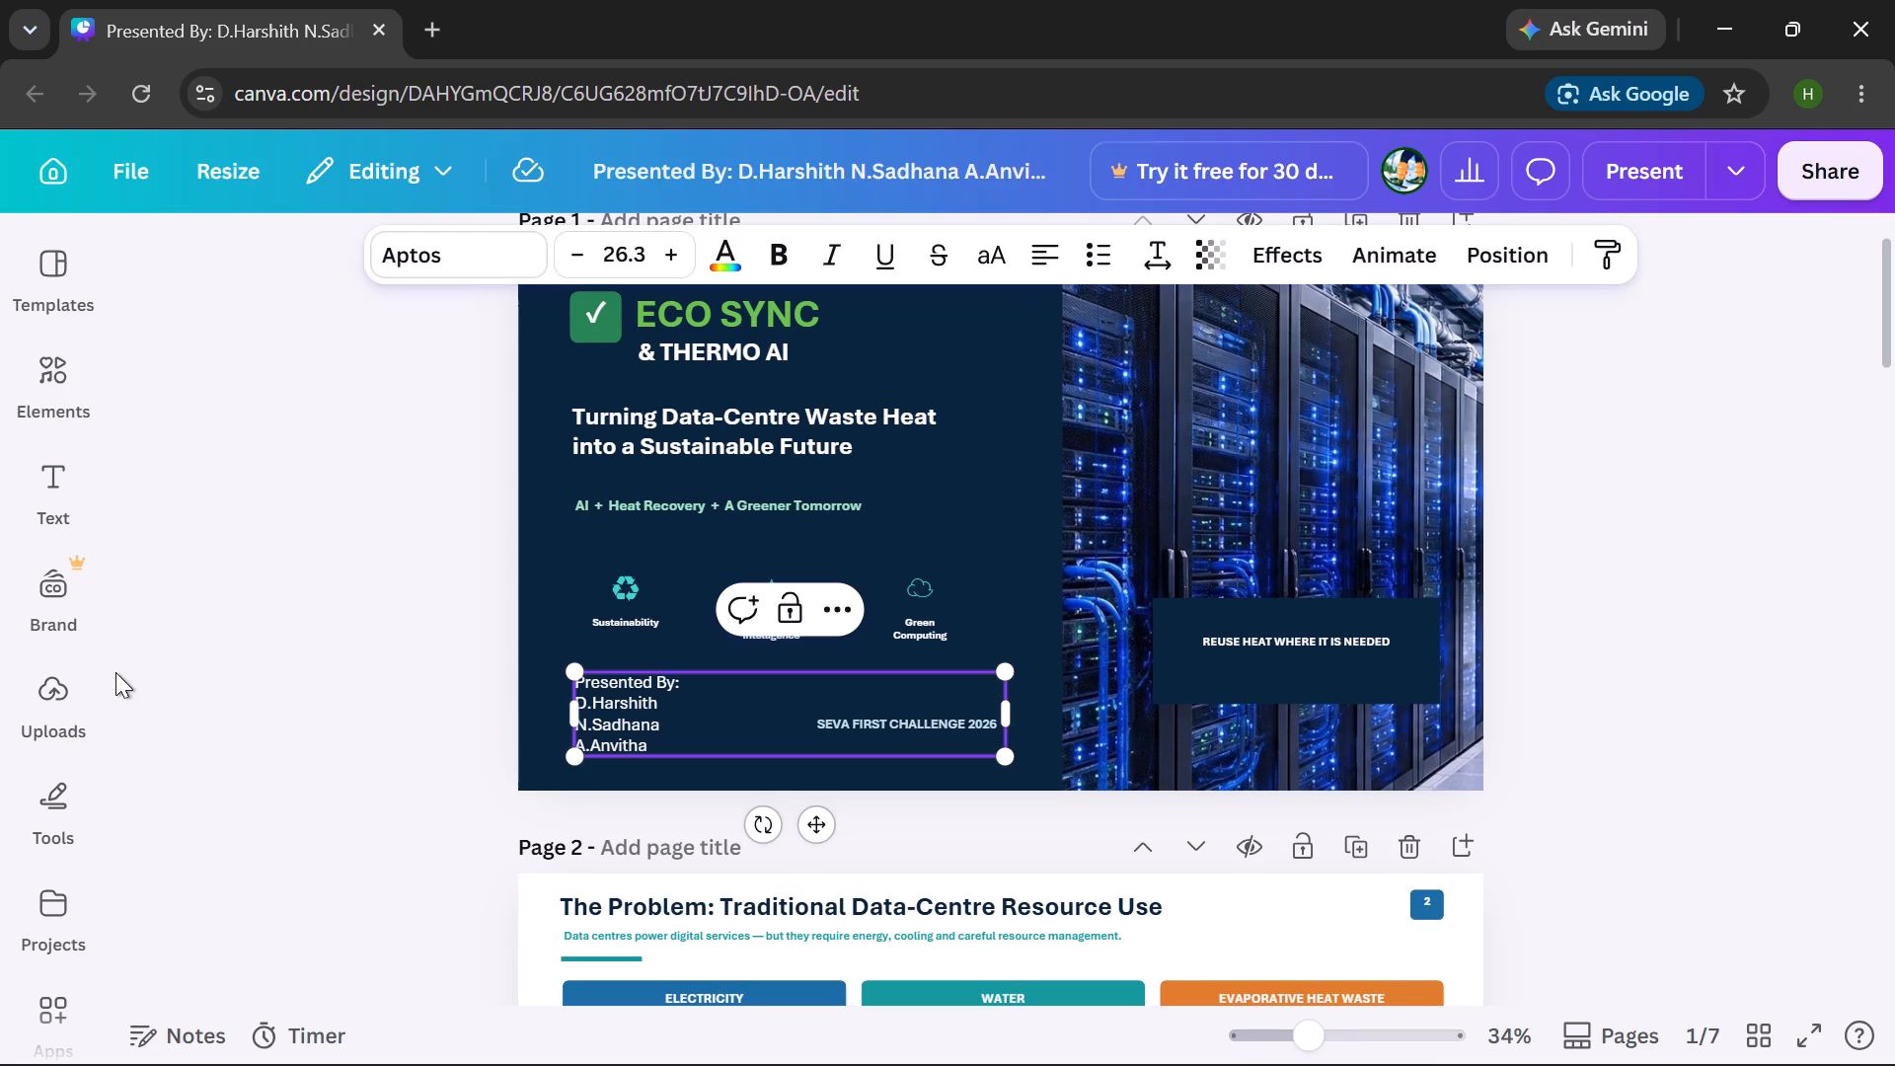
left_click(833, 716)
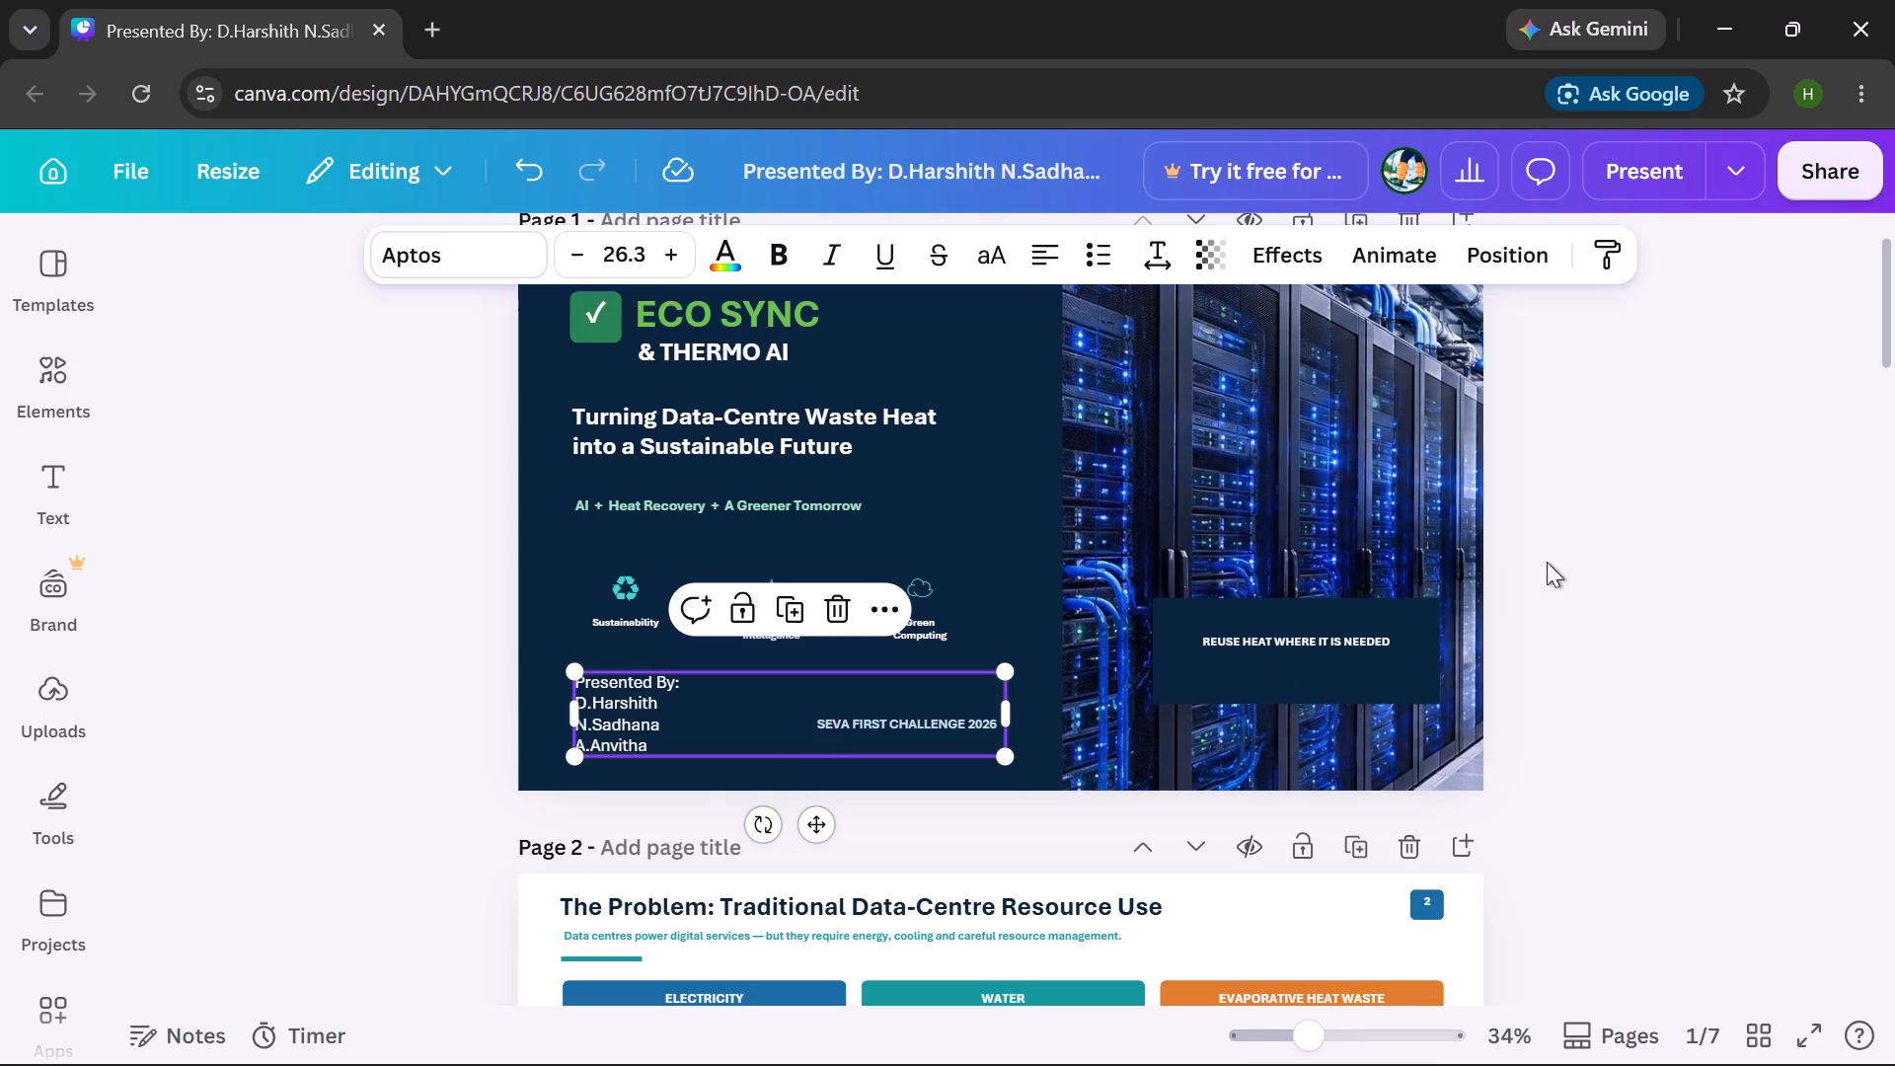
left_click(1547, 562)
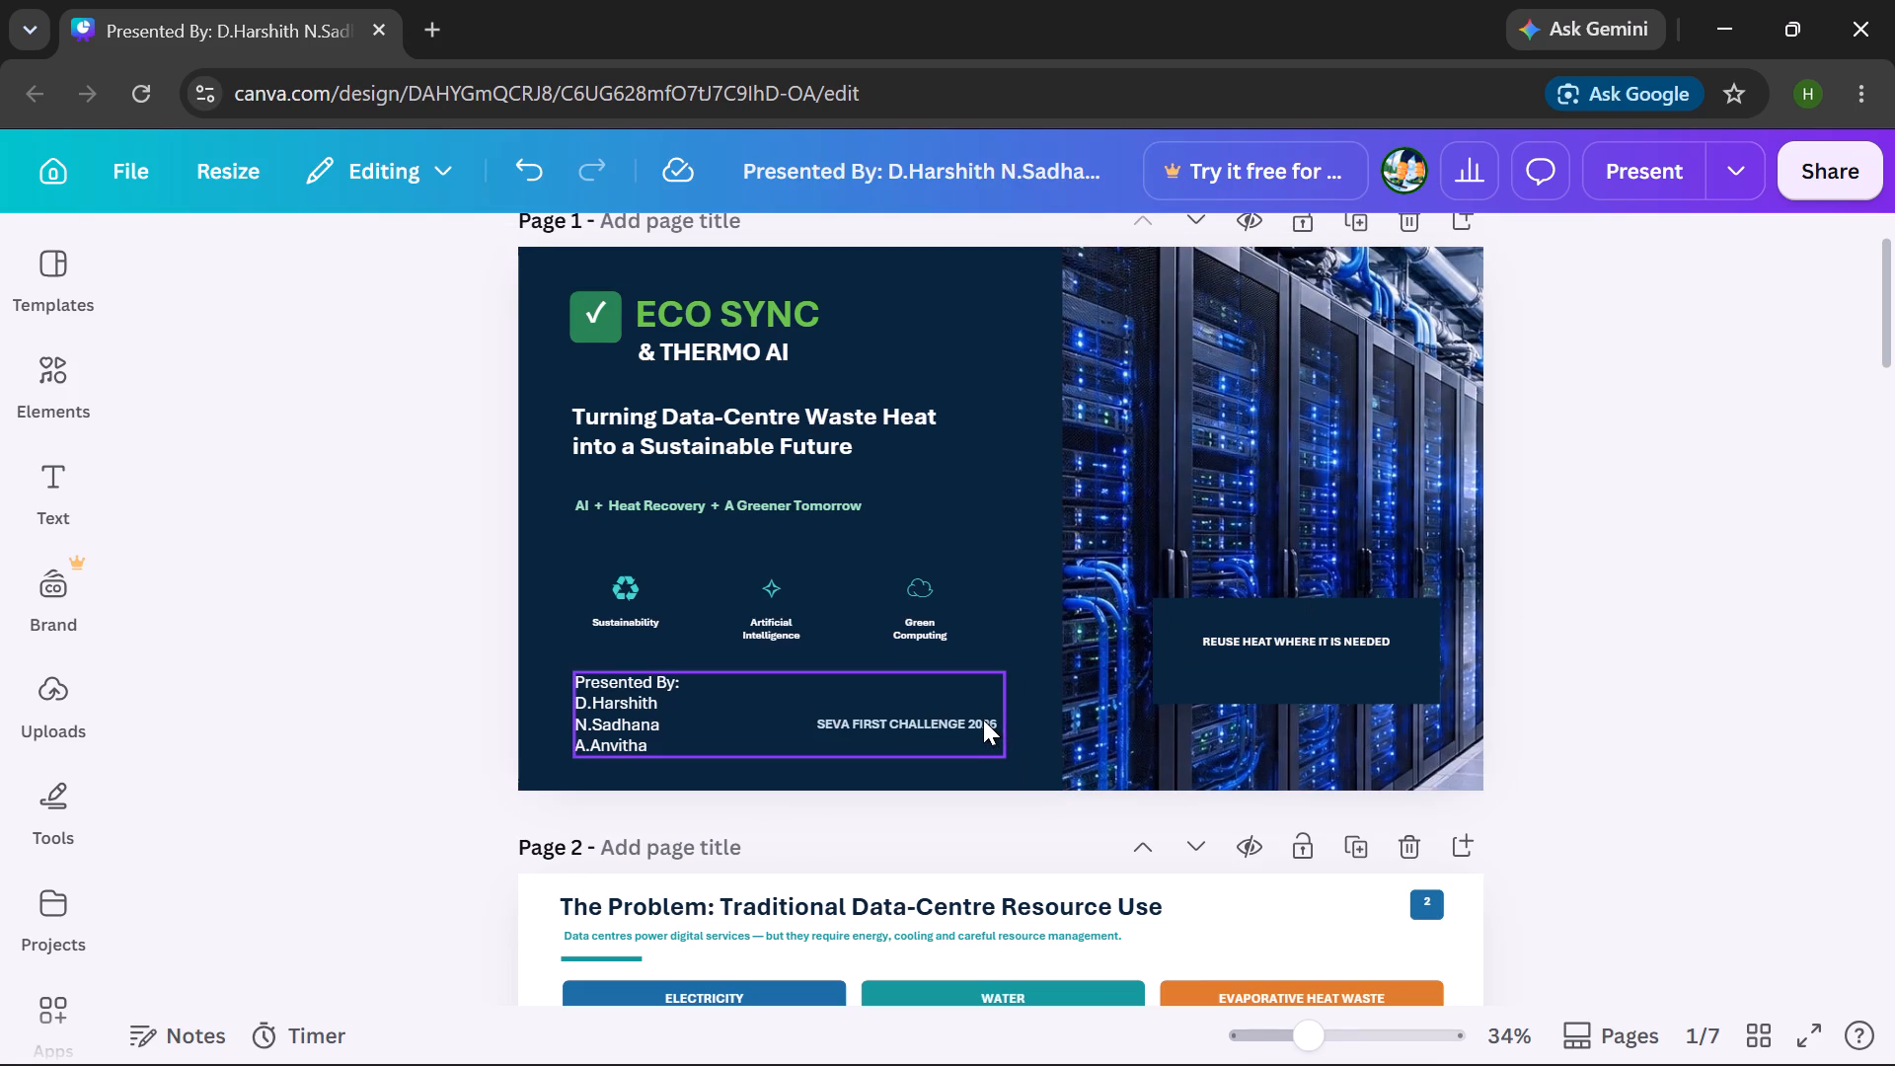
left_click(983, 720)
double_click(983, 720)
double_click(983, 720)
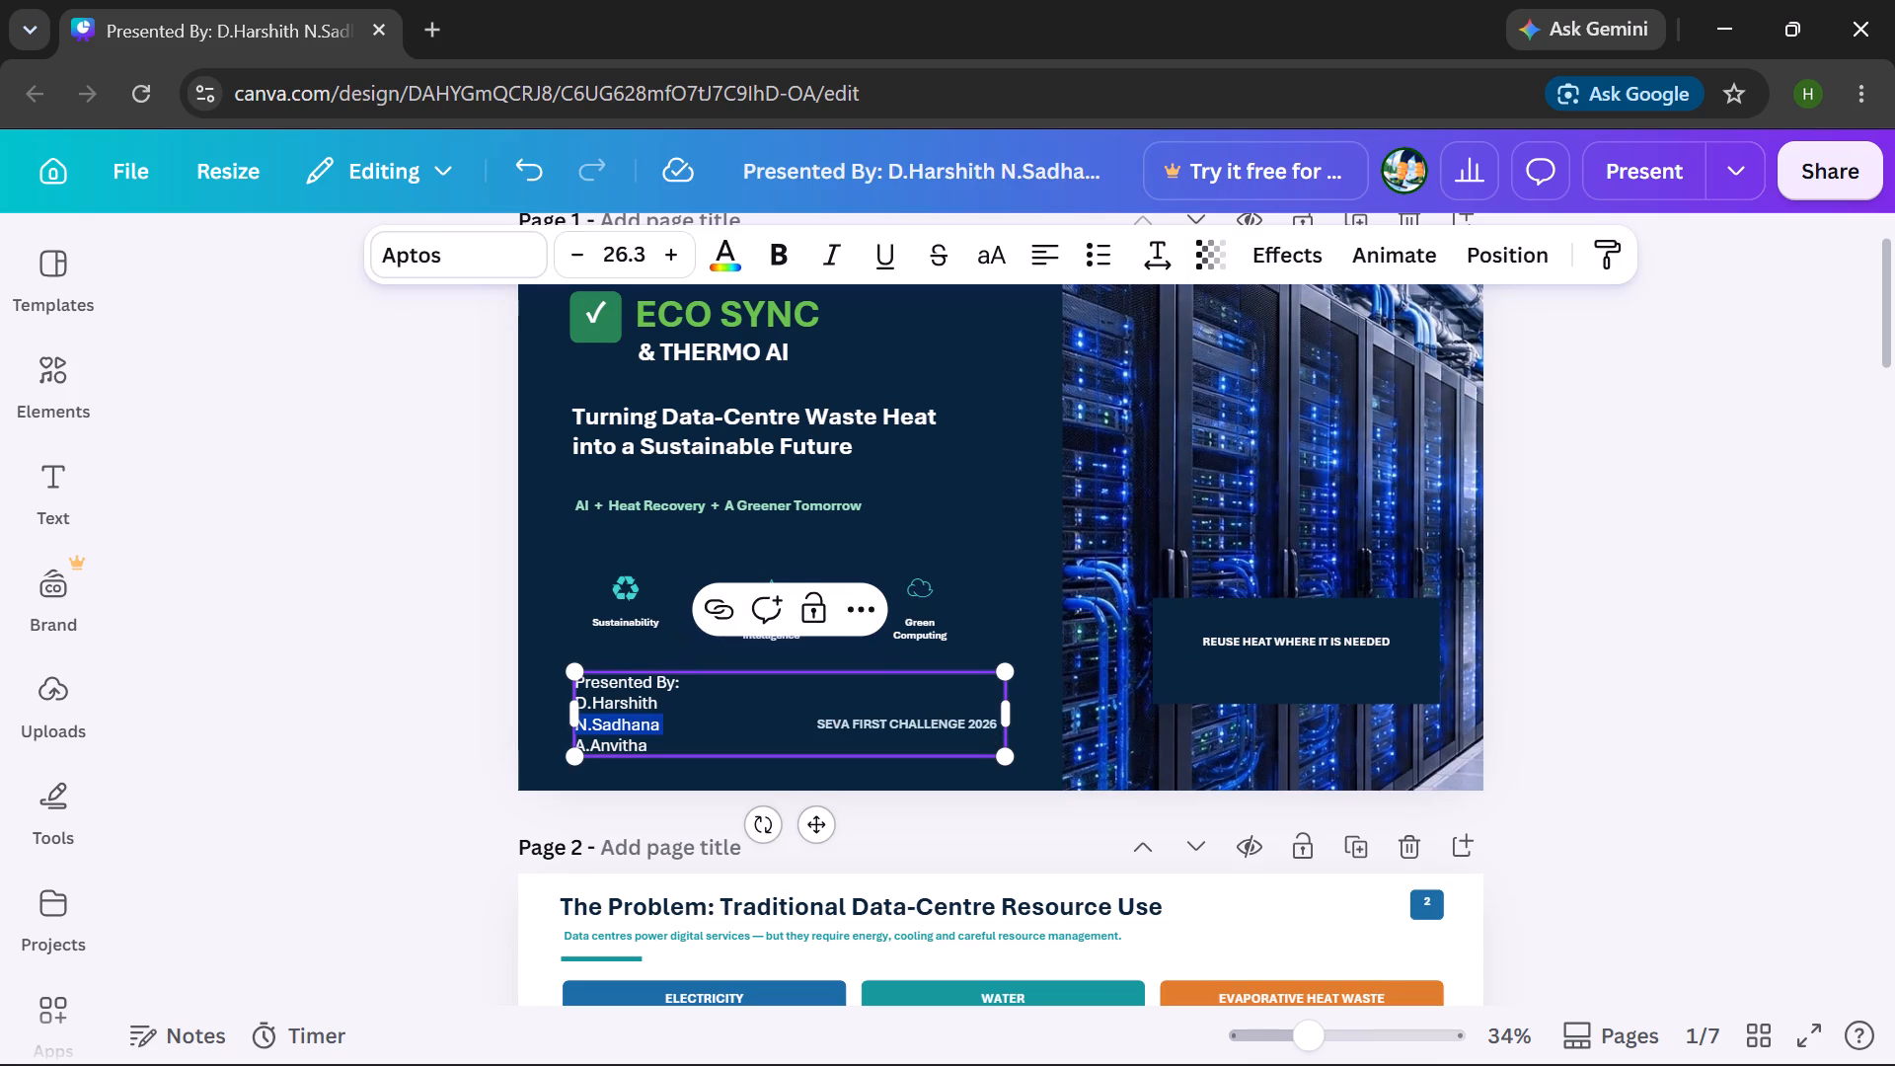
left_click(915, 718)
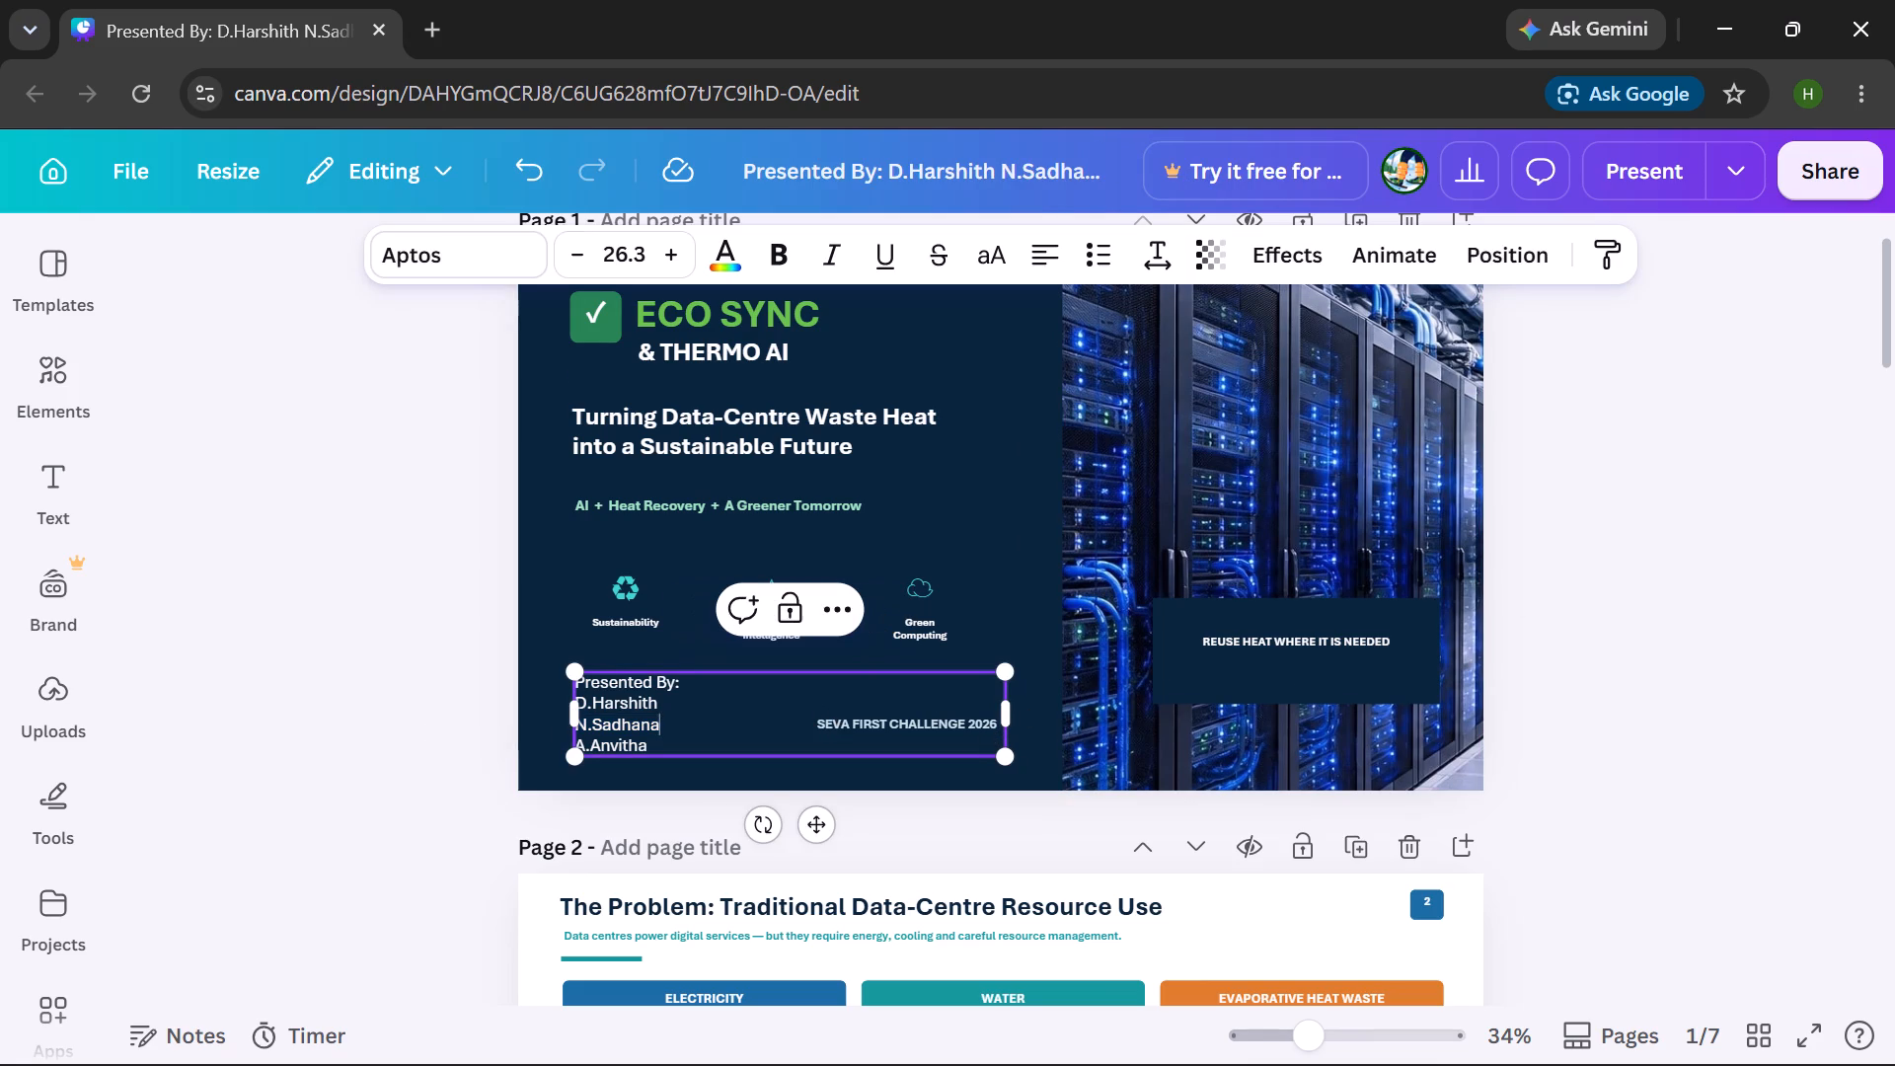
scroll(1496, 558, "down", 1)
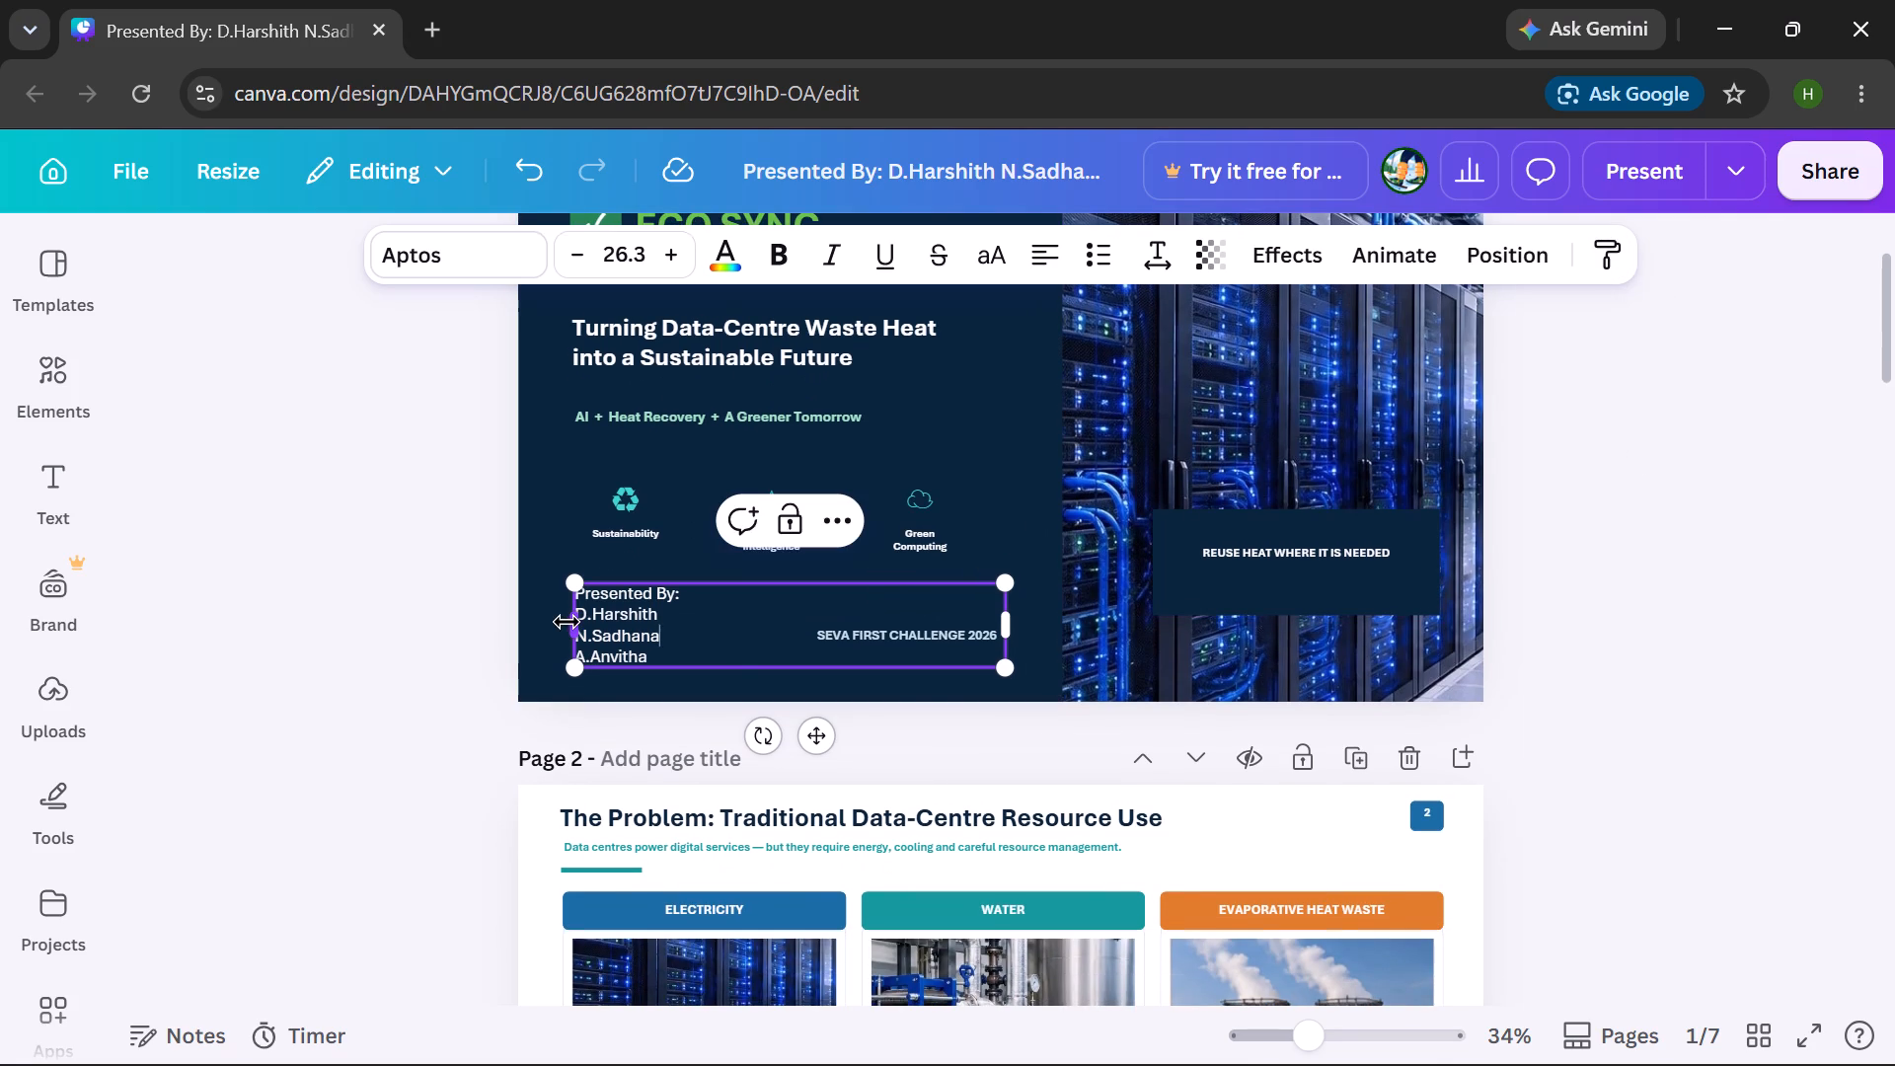
Narrow the presenter text box on the cover slightly from its left edge.
left_click_drag(567, 622, 568, 609)
left_click(926, 625)
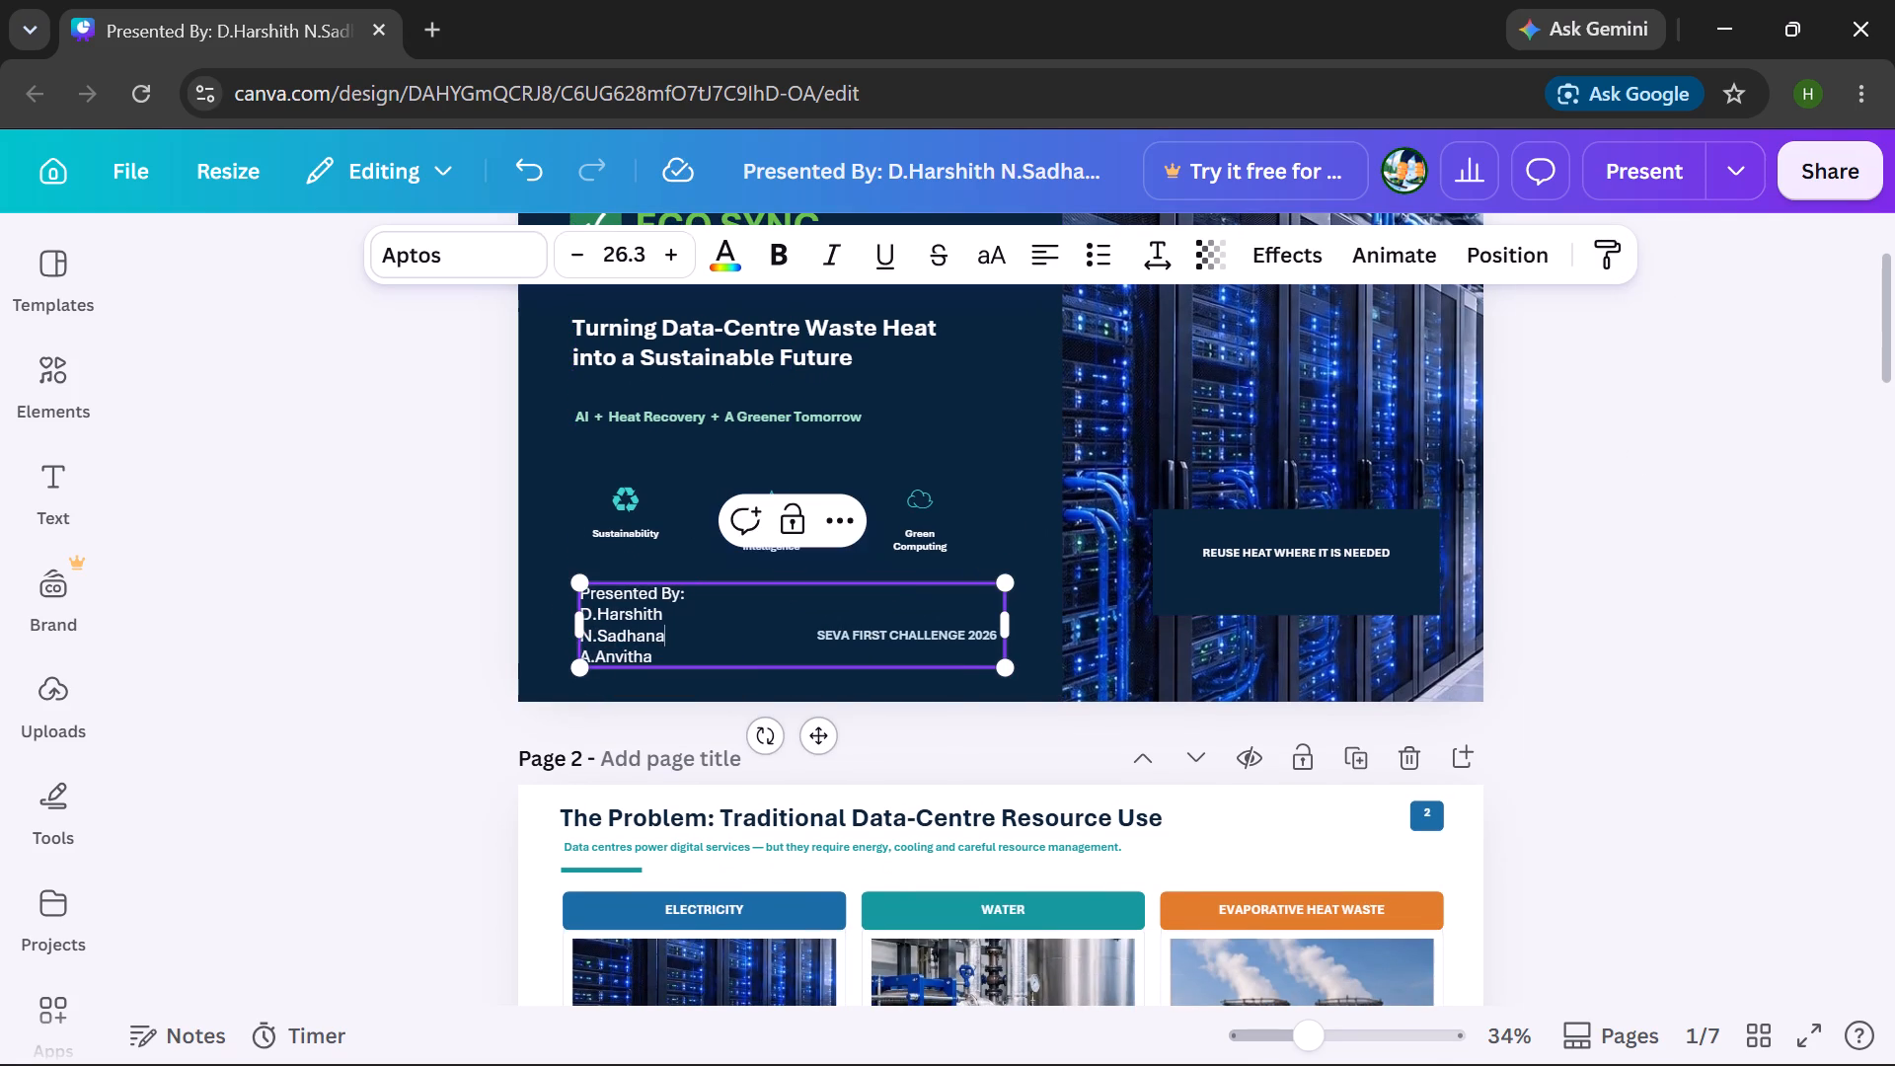
Delete the "ECO SYNC & THERMO AI | SEVA FIRST CHALLENGE 2026" footer from pages 2, 3 and 4.
scroll(1073, 659, "down", 2)
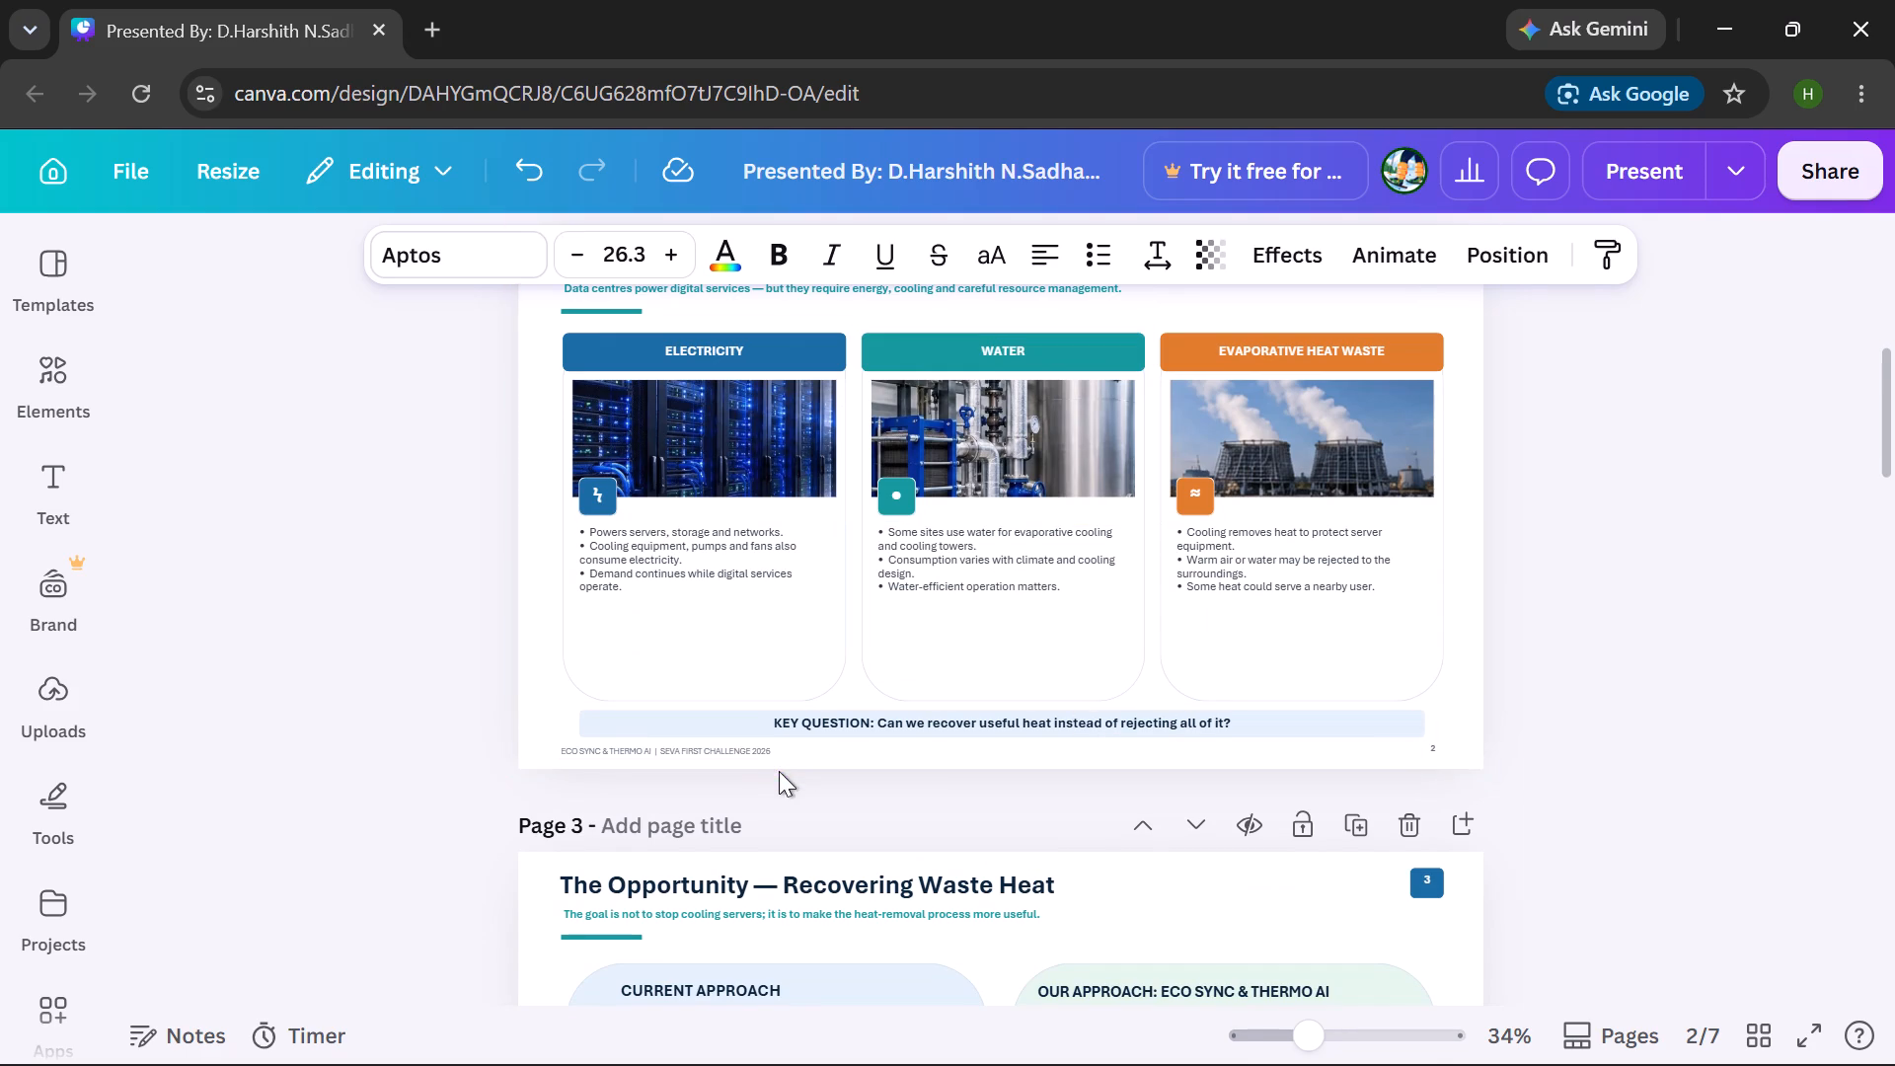
left_click(755, 750)
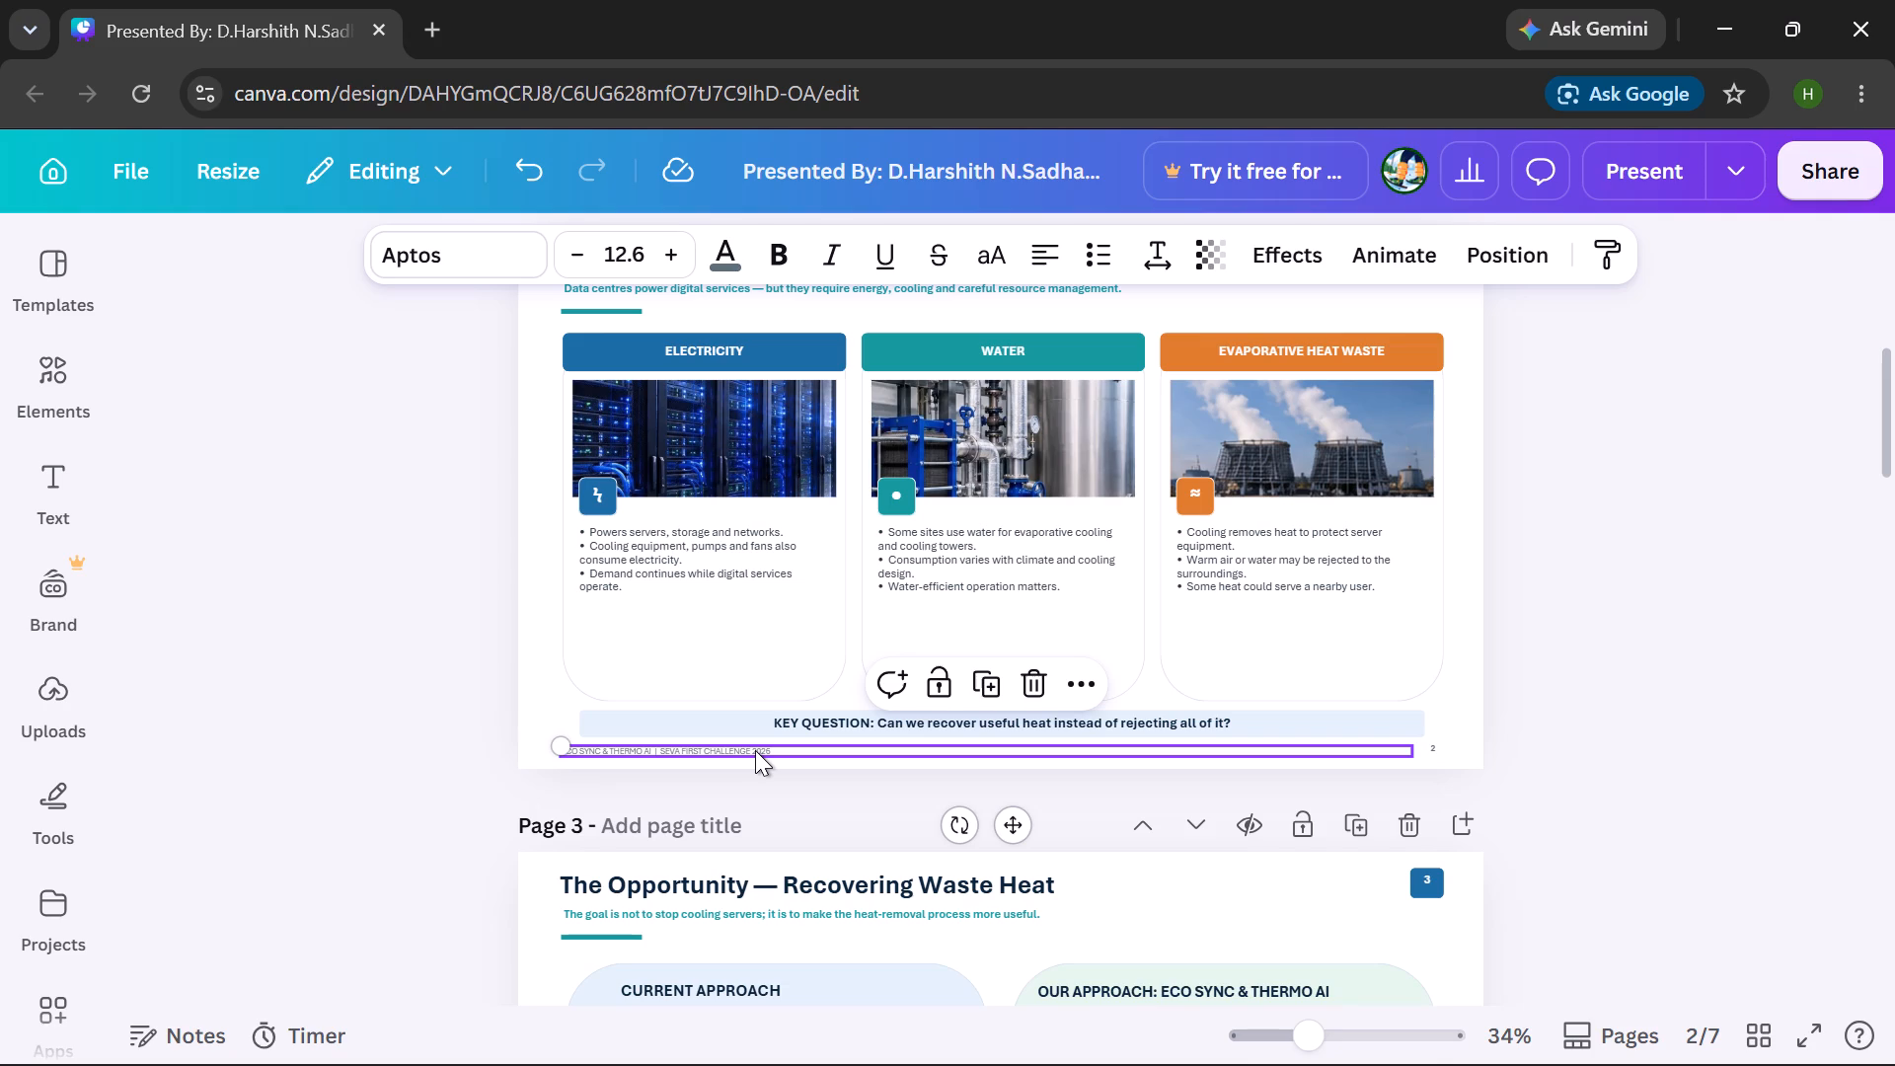
key("Delete")
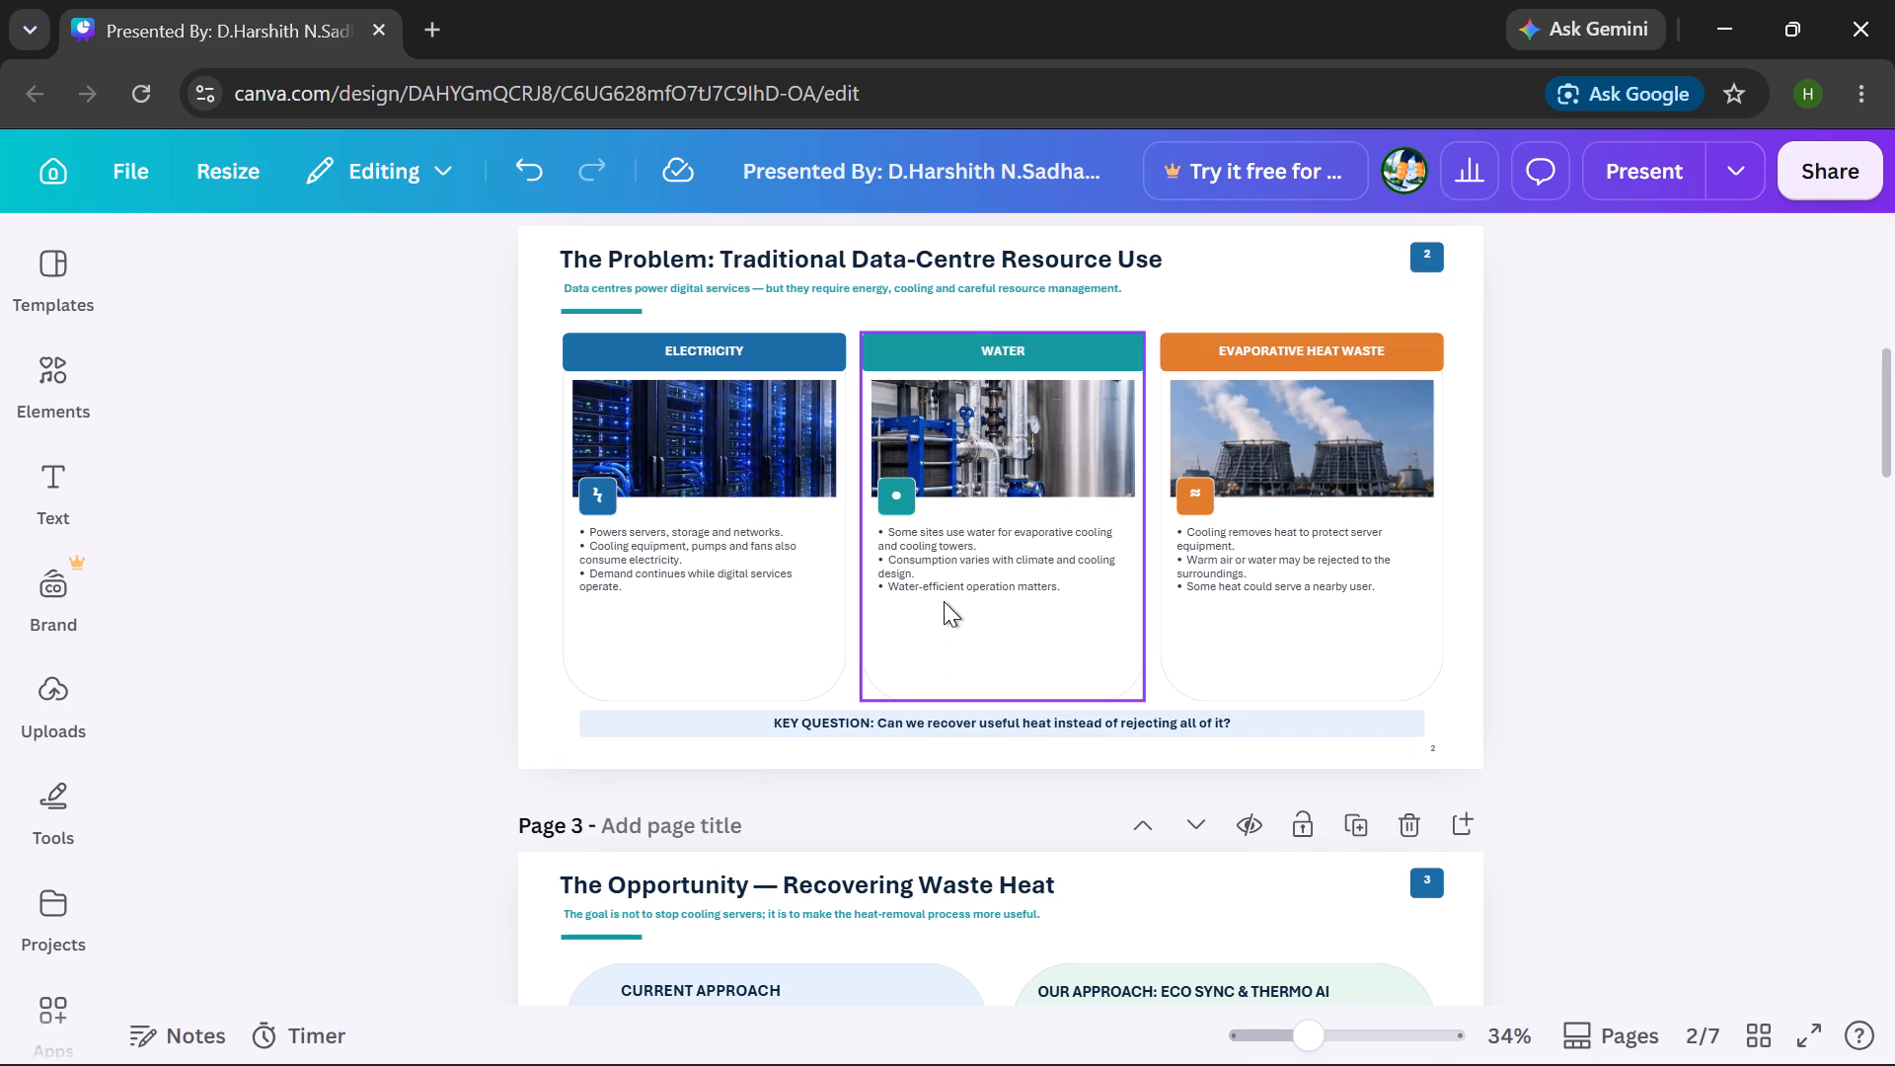
scroll(894, 615, "down", 4)
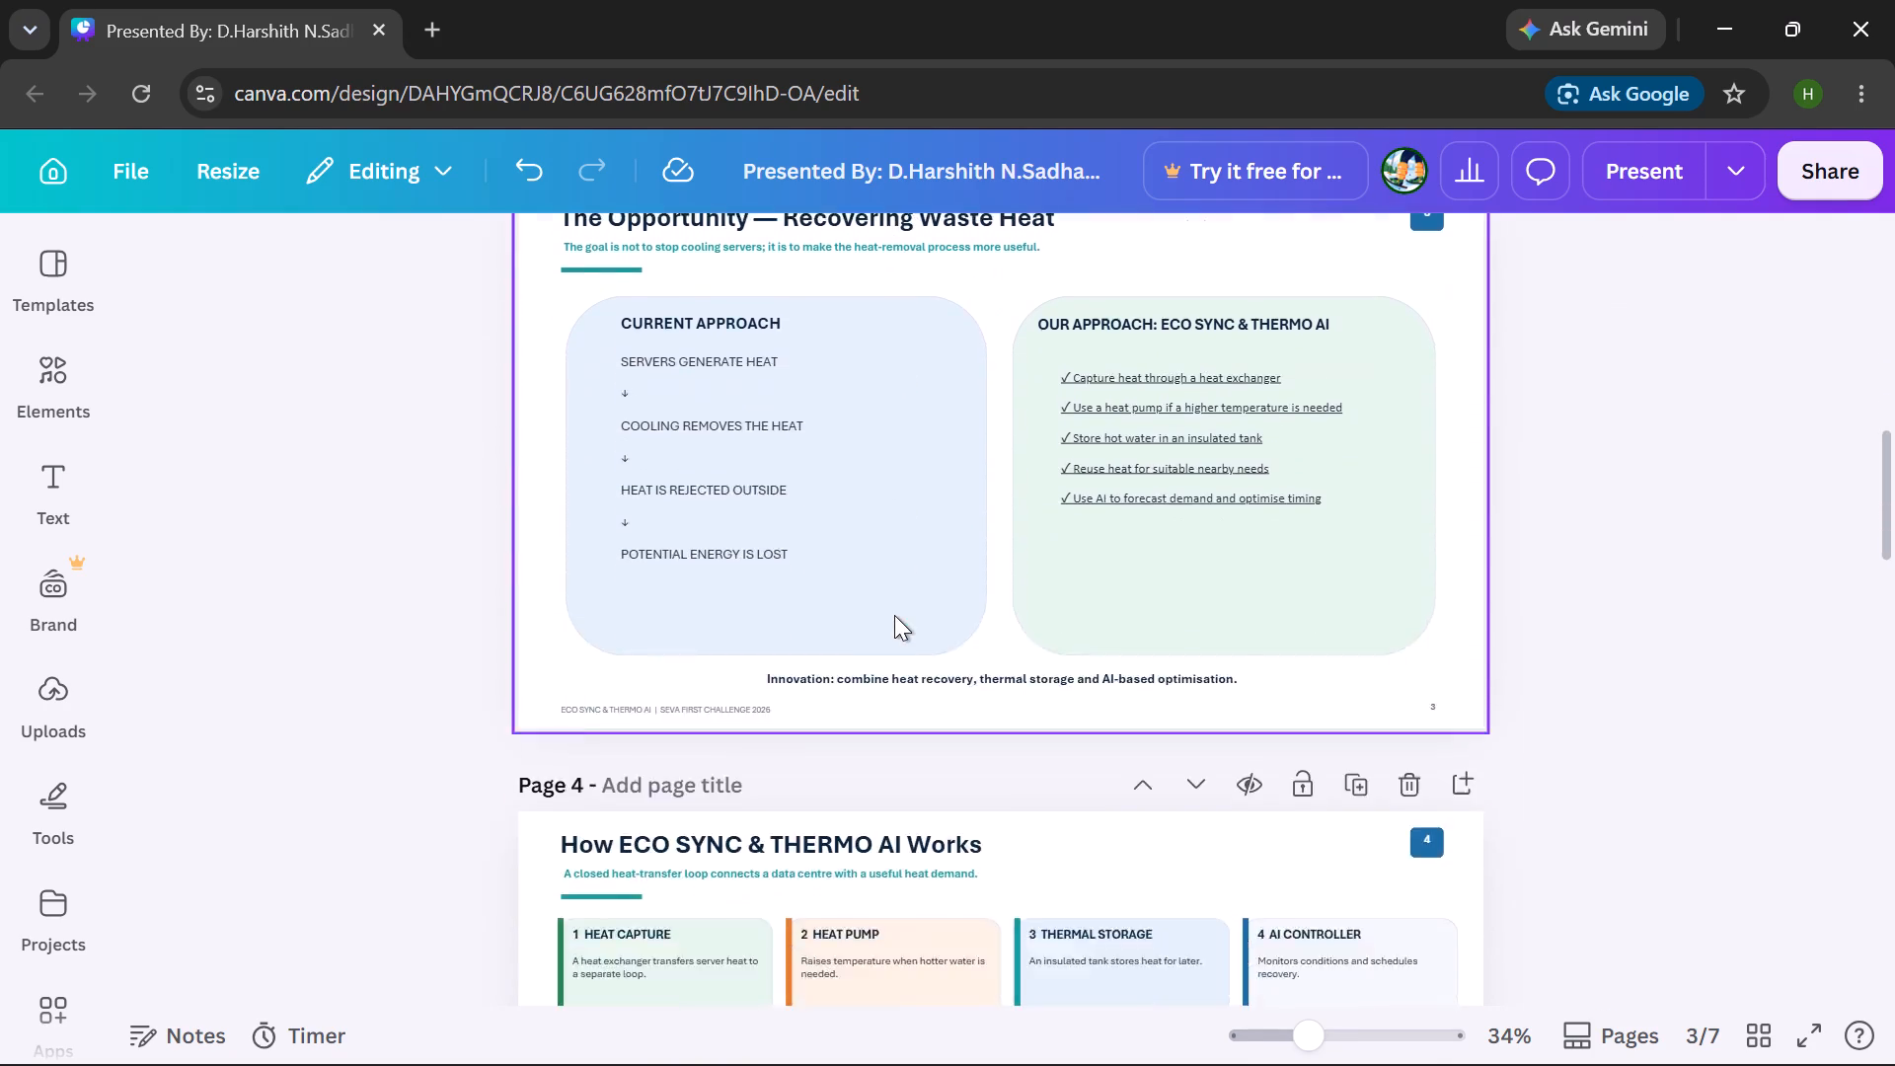
scroll(894, 615, "down", 1)
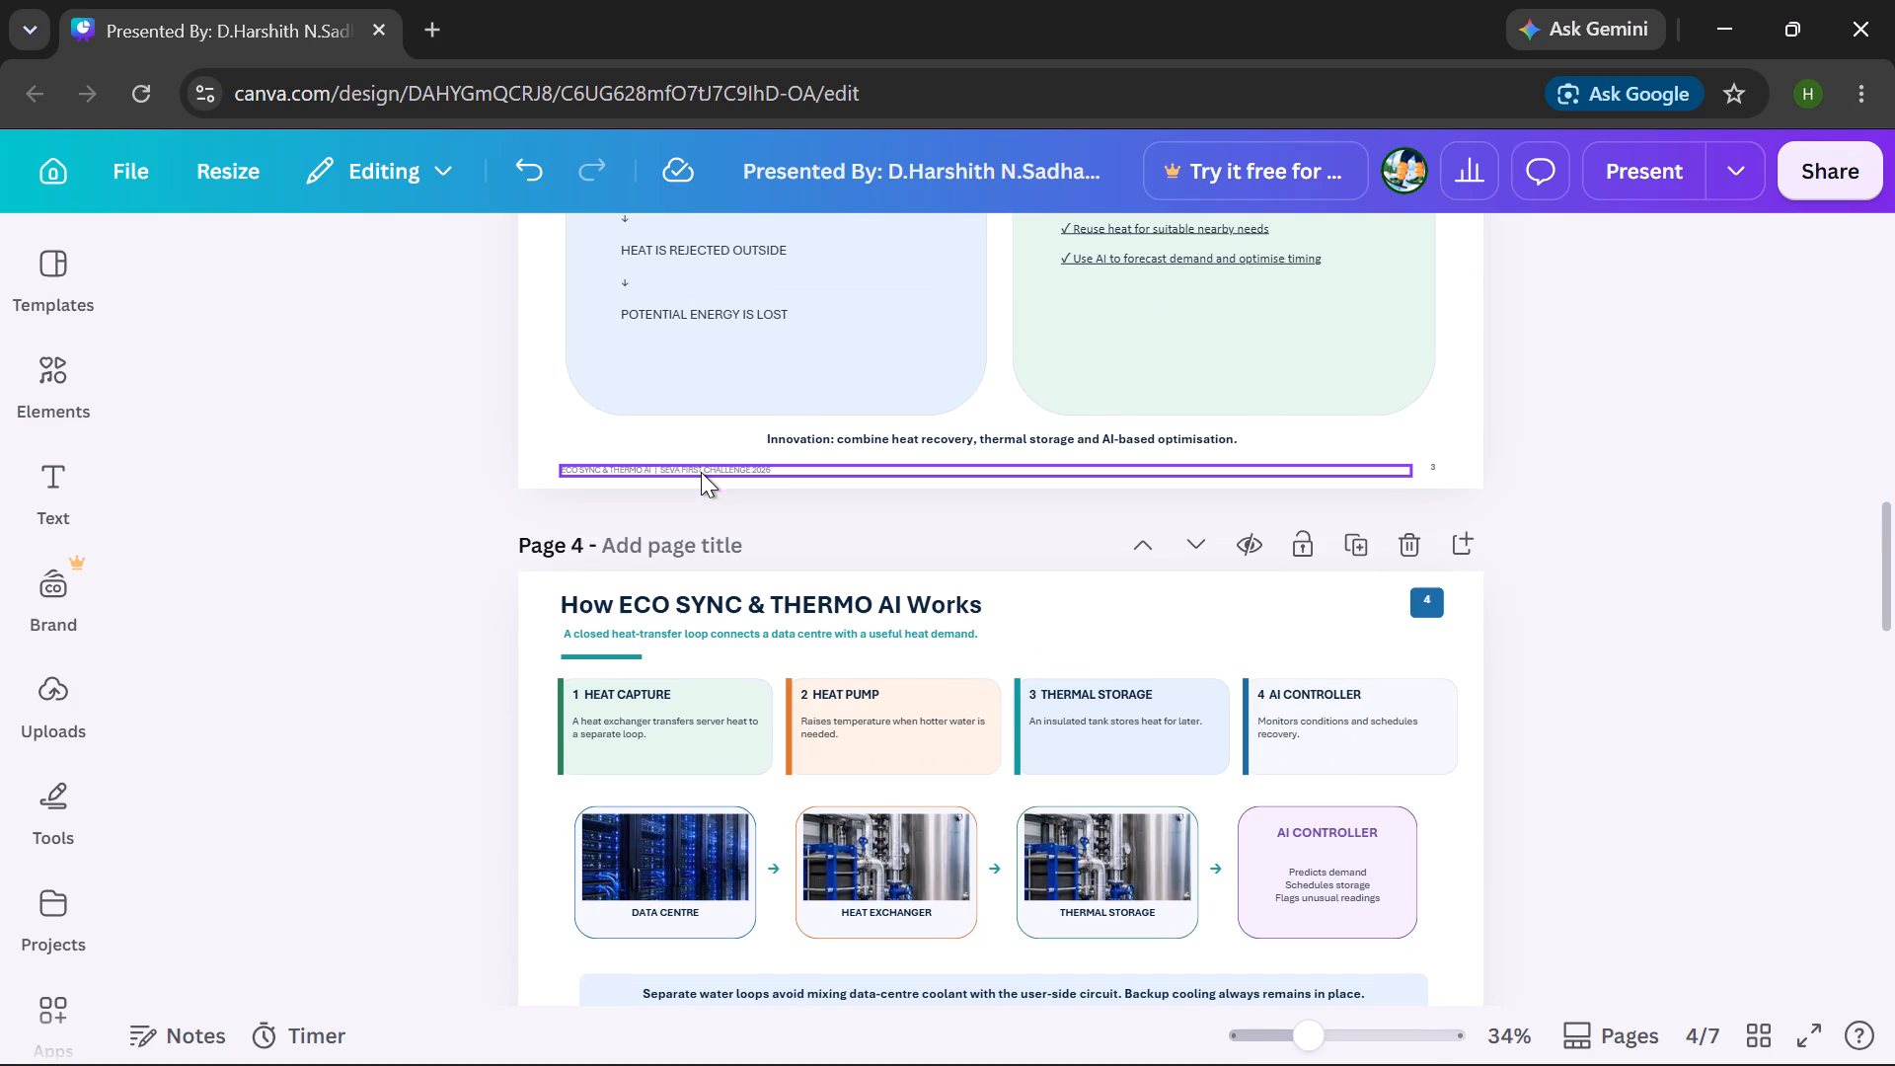
left_click(700, 468)
key("Delete")
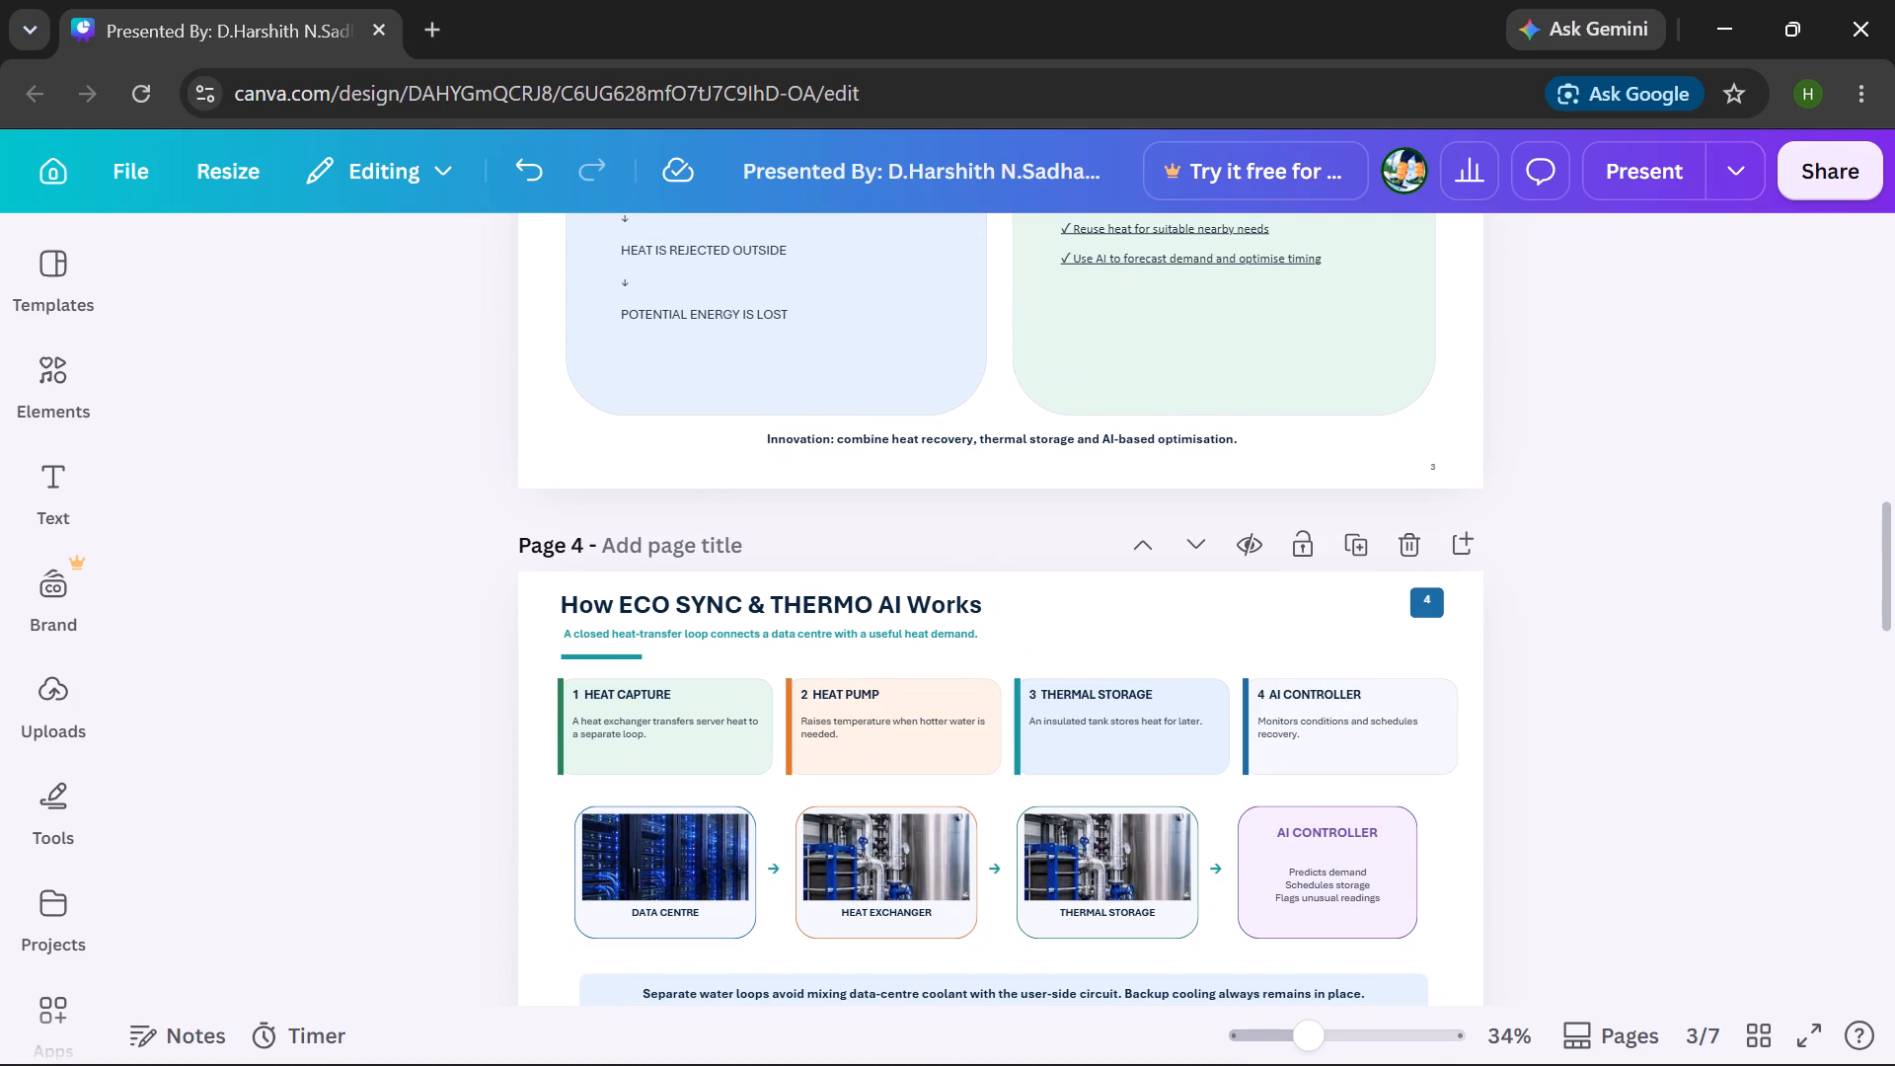
scroll(700, 468, "down", 1)
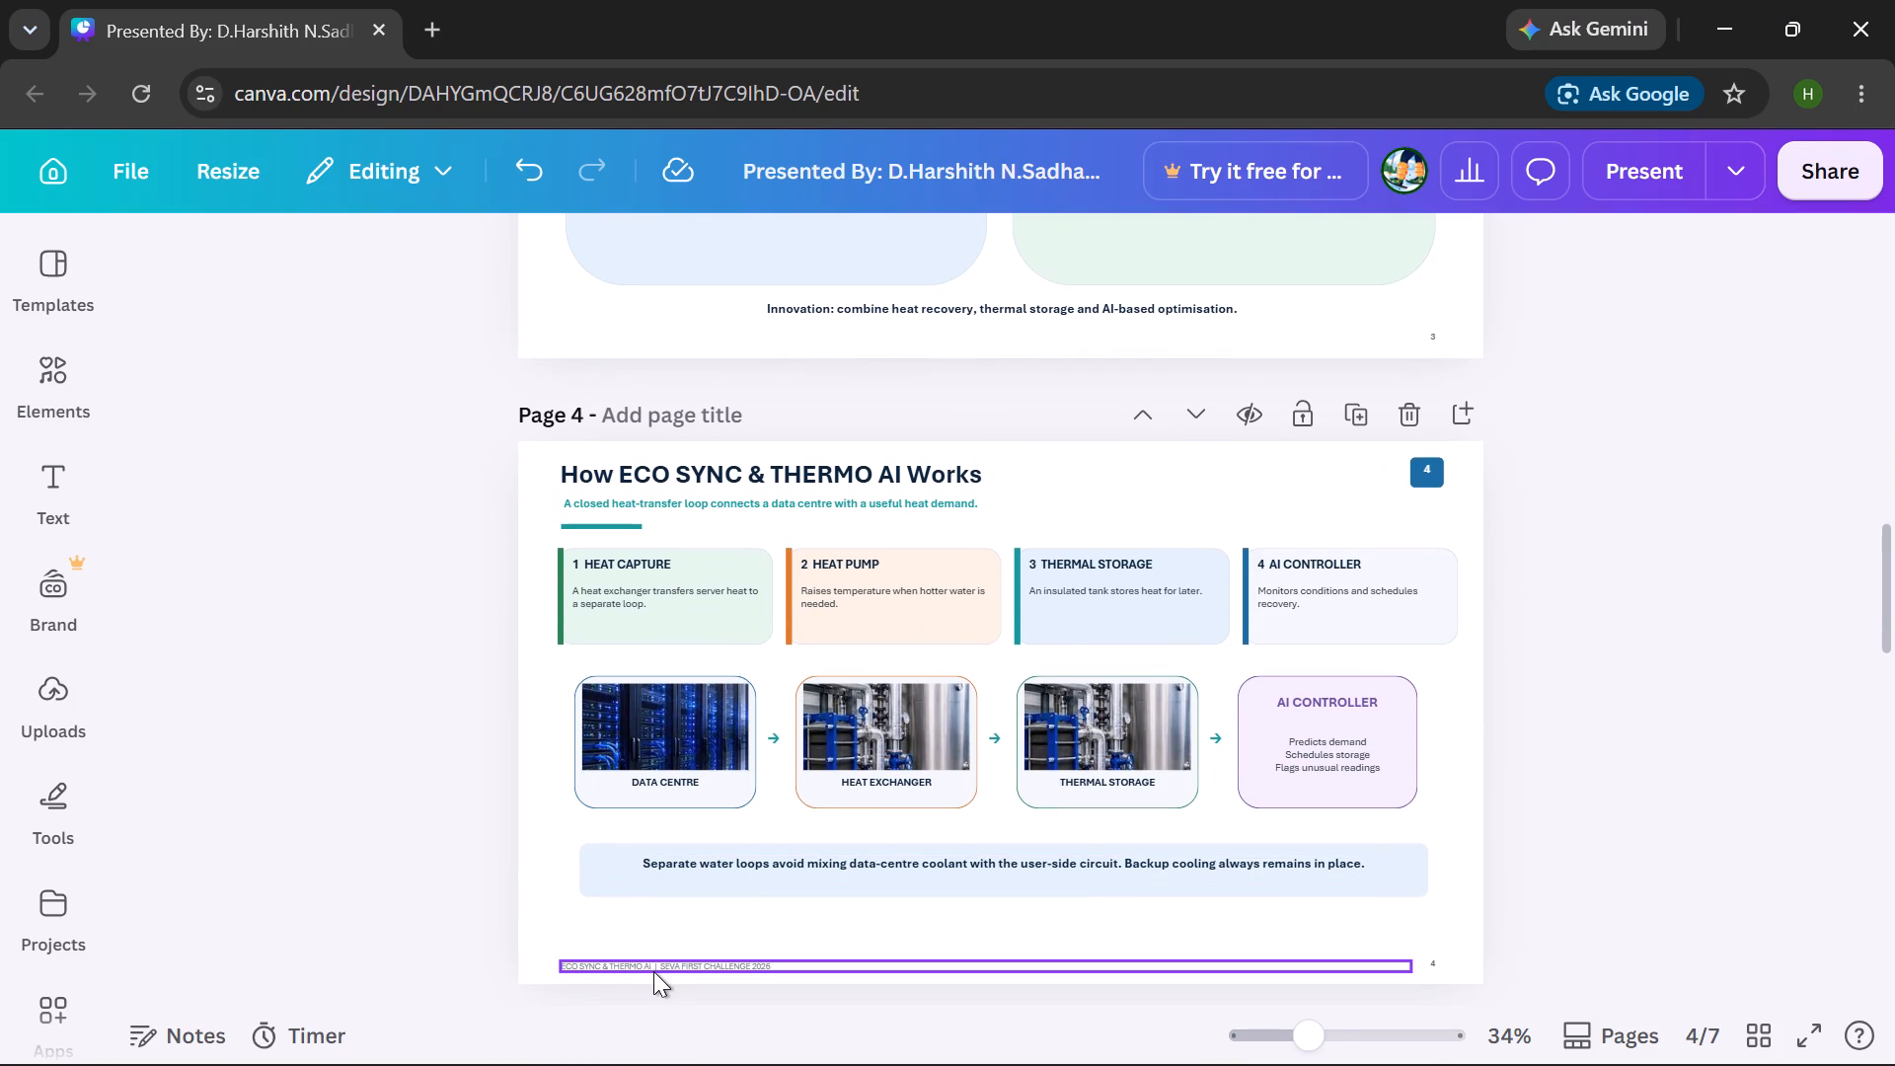
left_click(653, 971)
key("Delete")
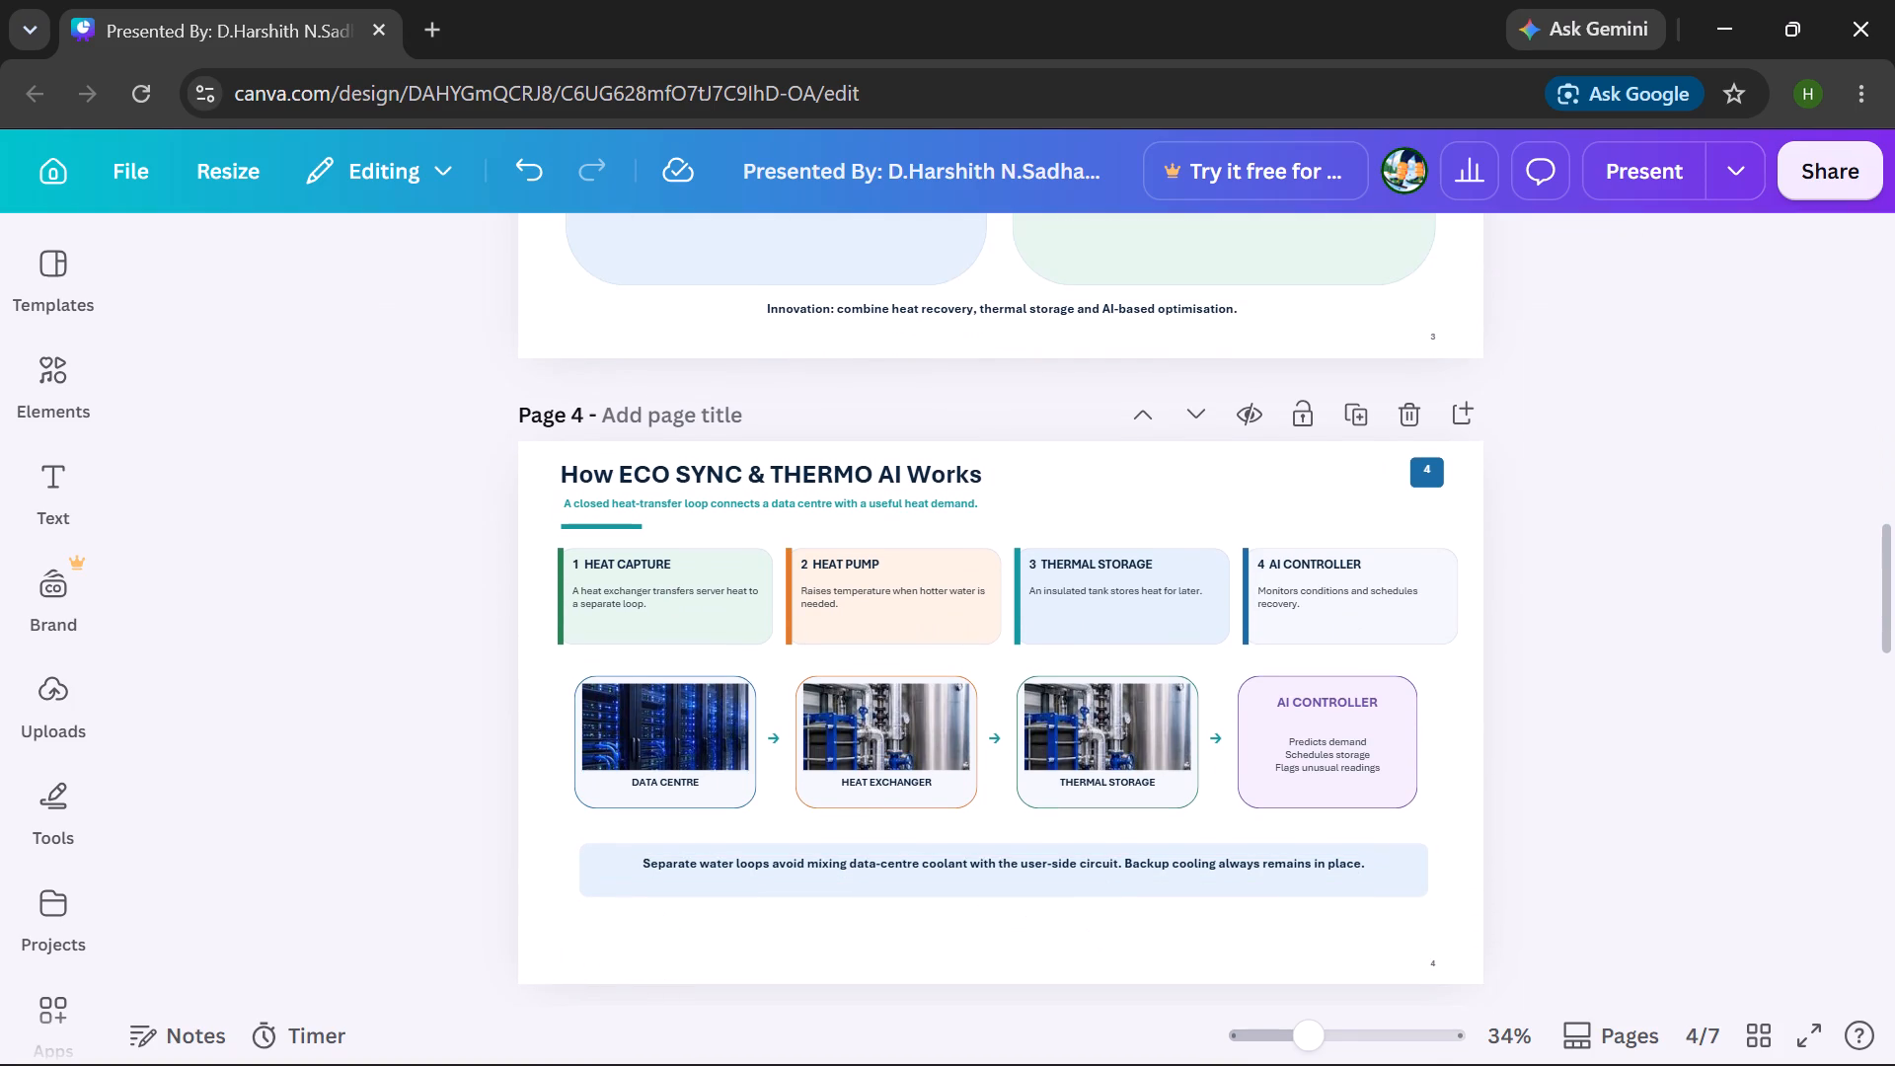
Delete the "ECO SYNC & THERMO AI | SEVA FIRST CHALLENGE 2026" footer from pages 5 and 6.
scroll(653, 971, "down", 4)
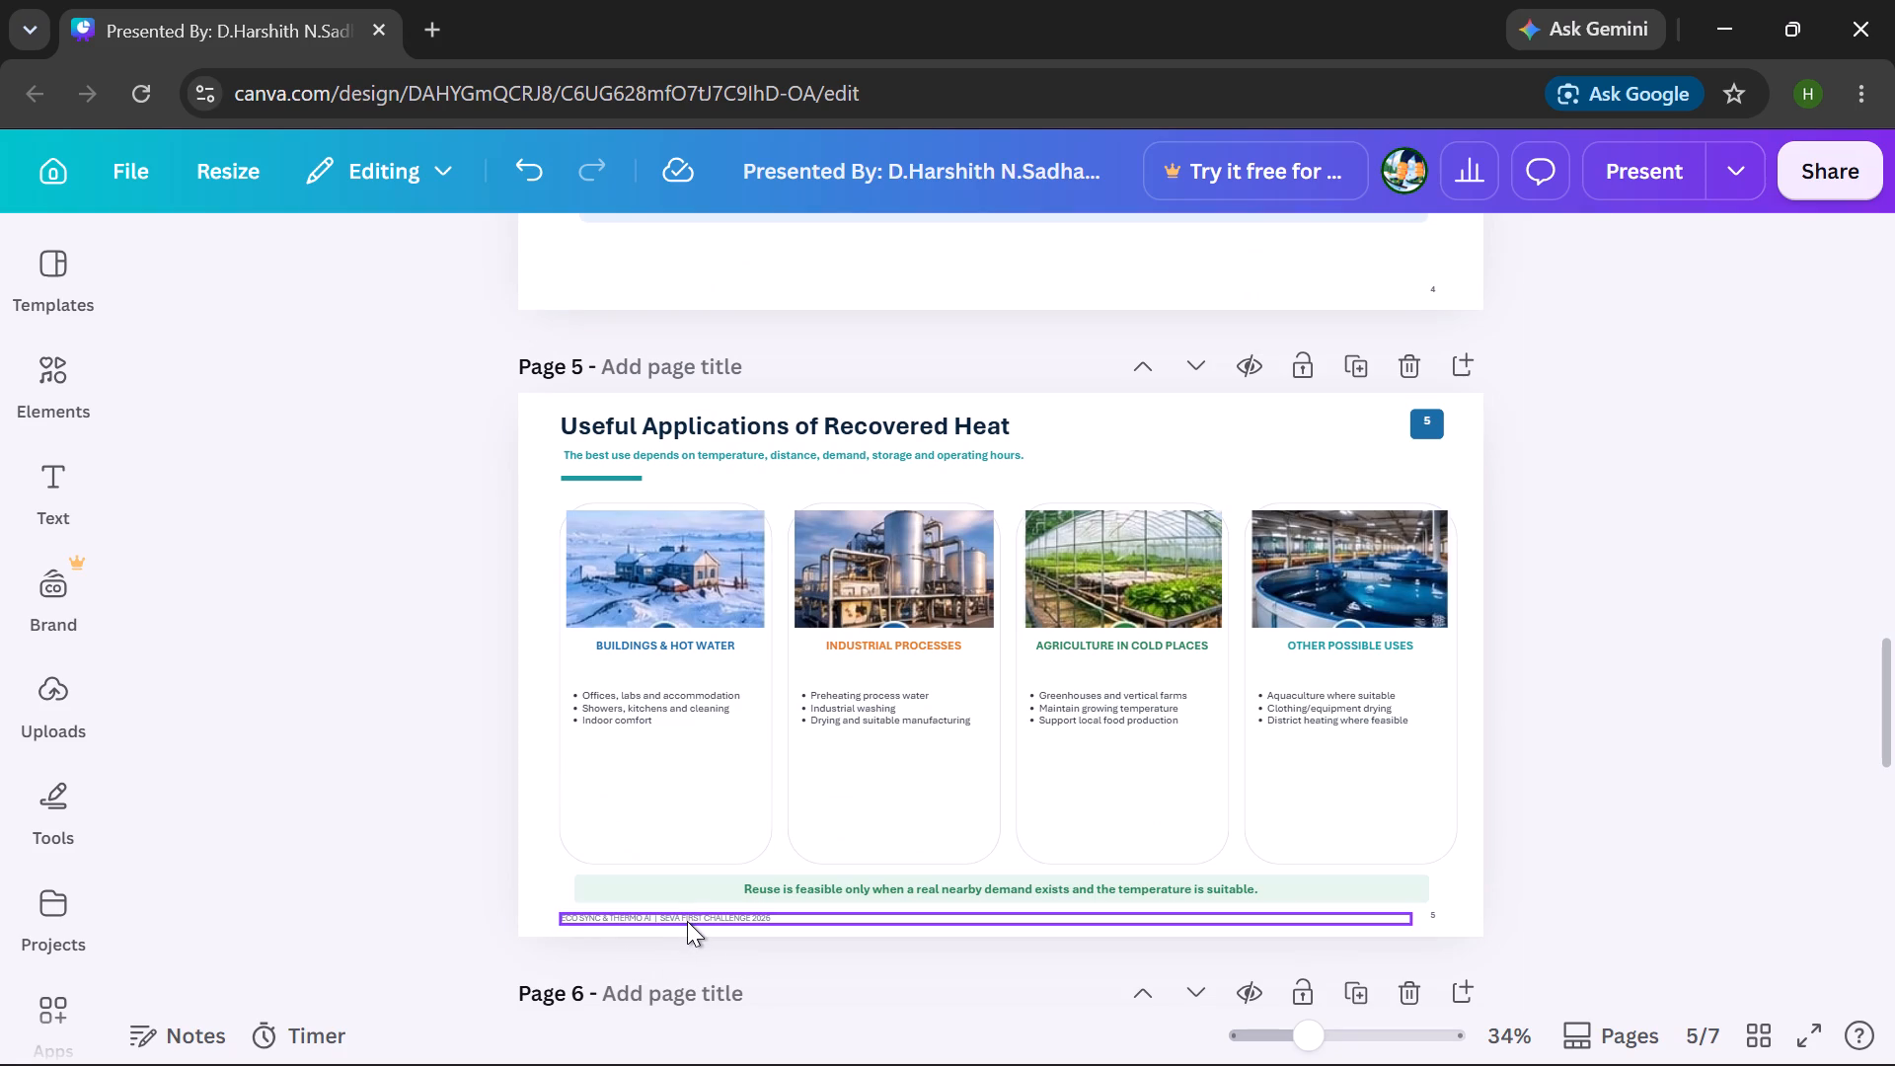
key("Delete")
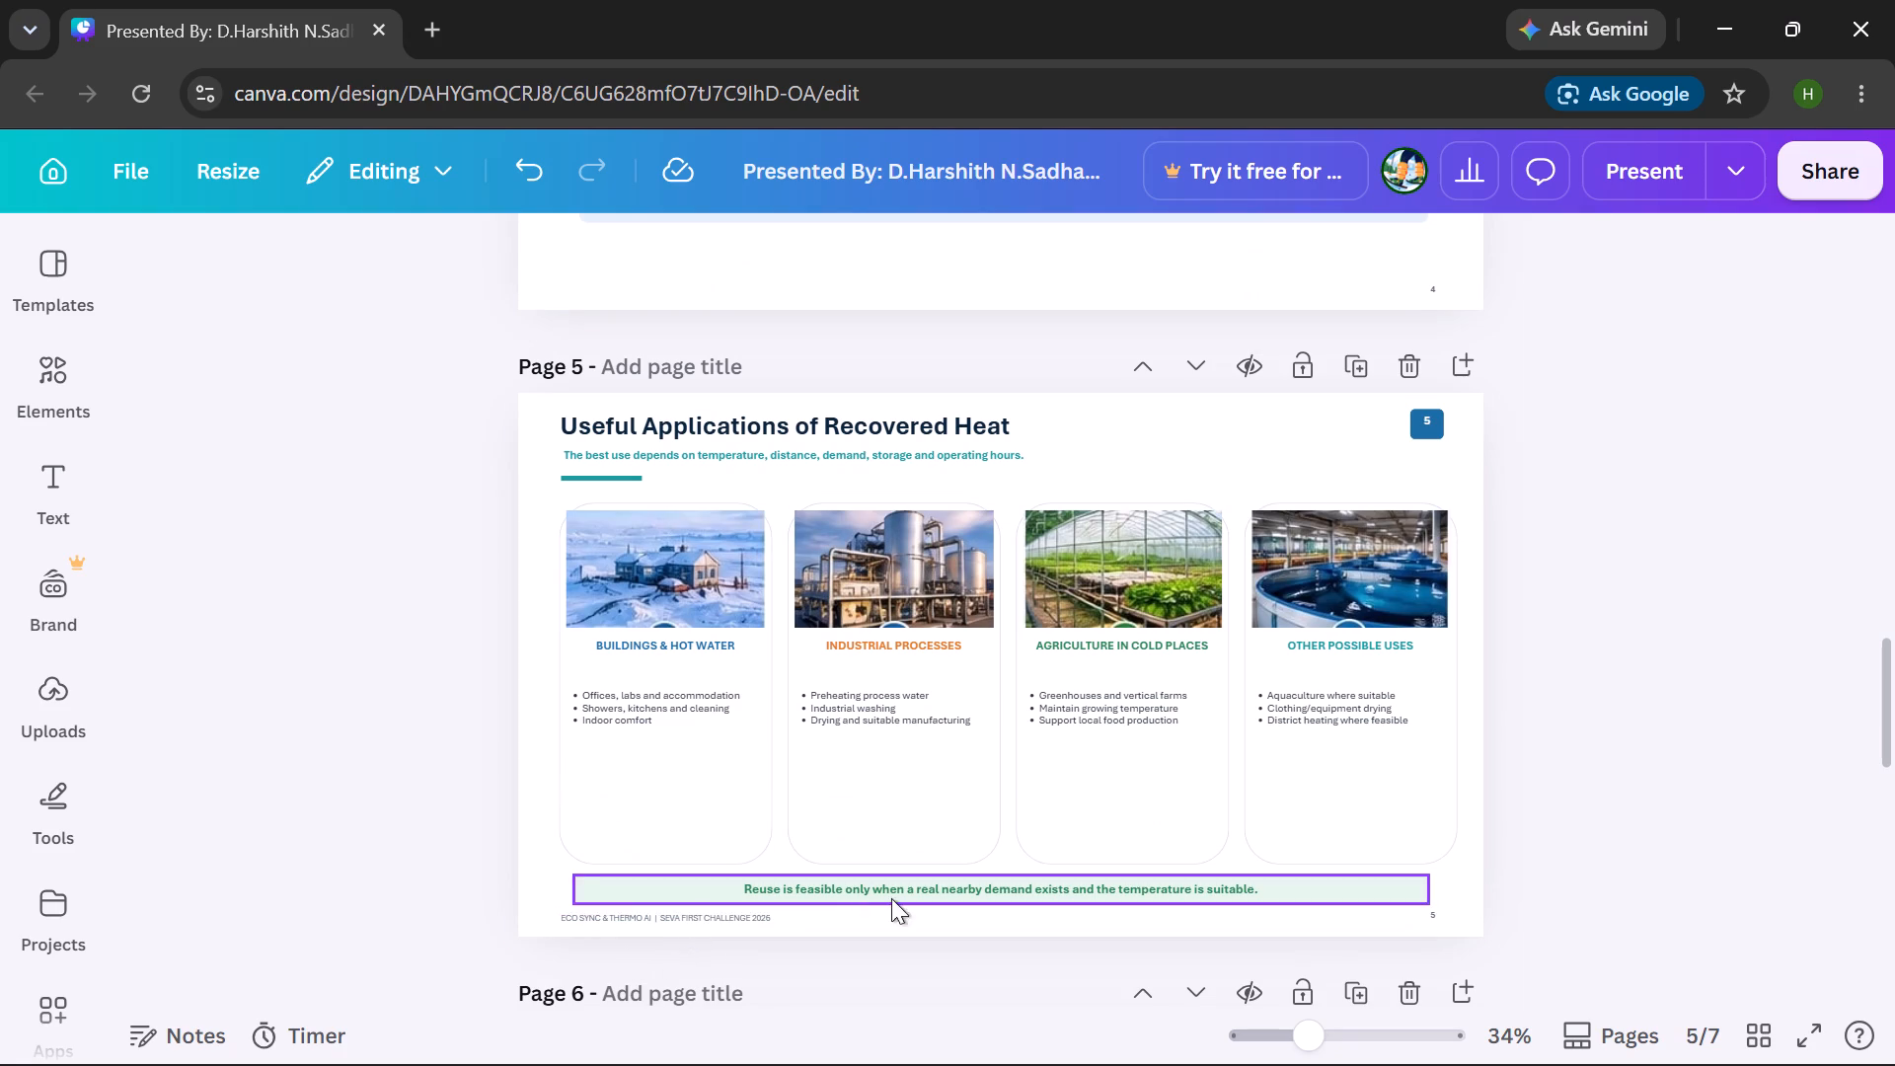
left_click(811, 923)
key("Delete")
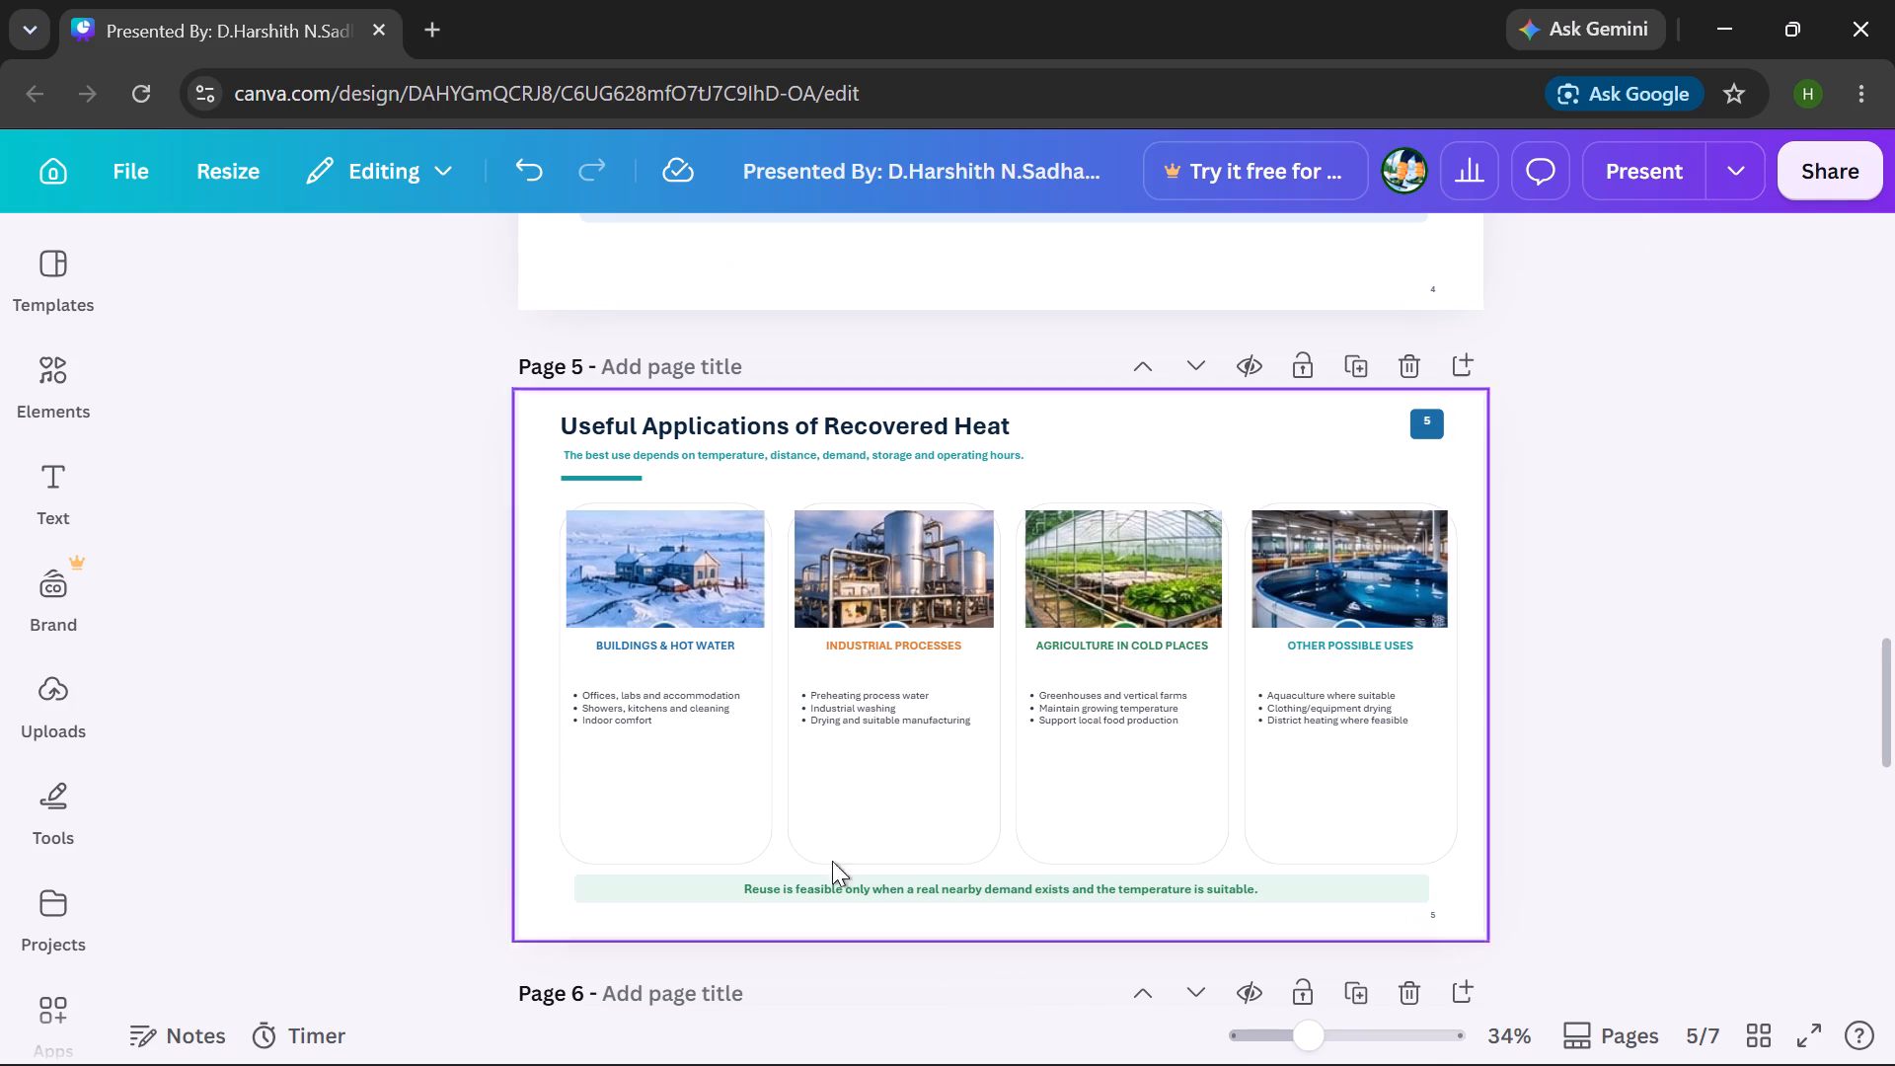
scroll(921, 727, "down", 3)
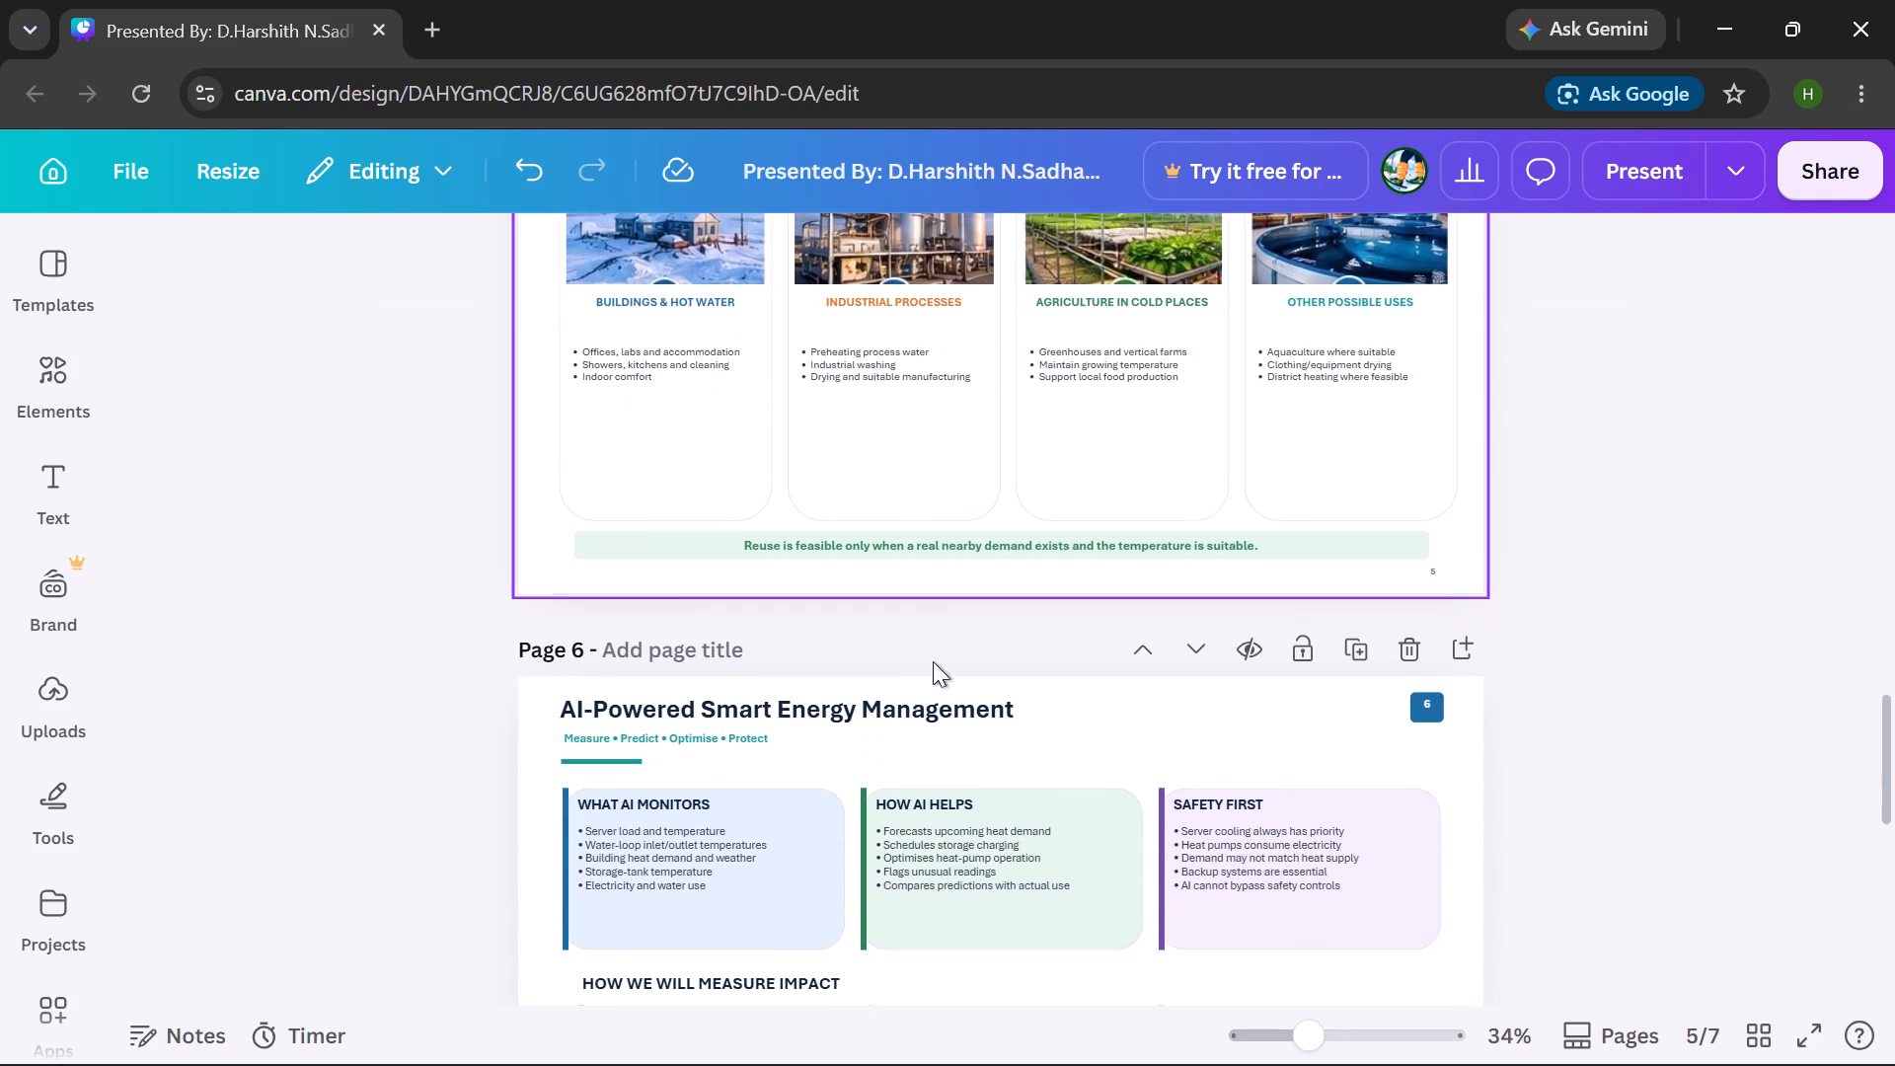
scroll(933, 661, "down", 3)
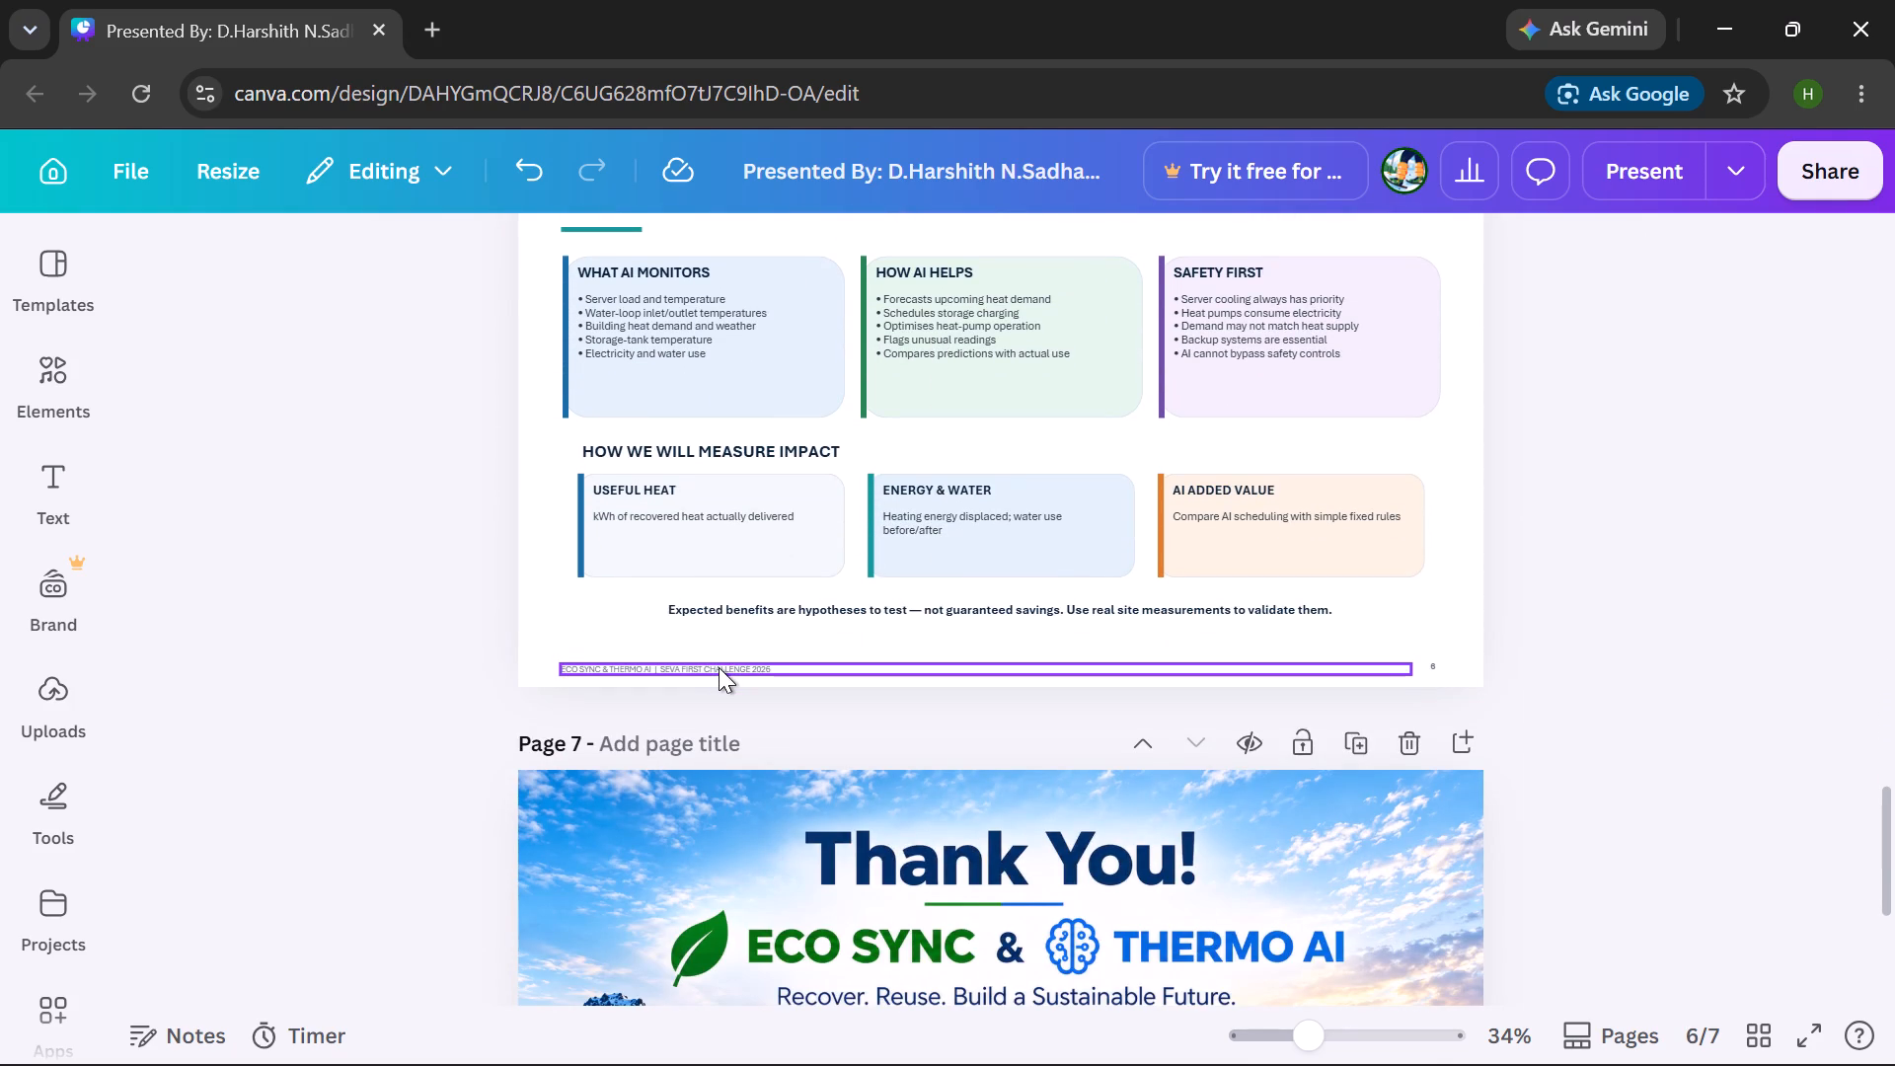
left_click(719, 667)
key("Delete")
Select the full-page image on the closing Thank You page that contains the "SEVA First Challenge 2026" text.
scroll(719, 667, "down", 1)
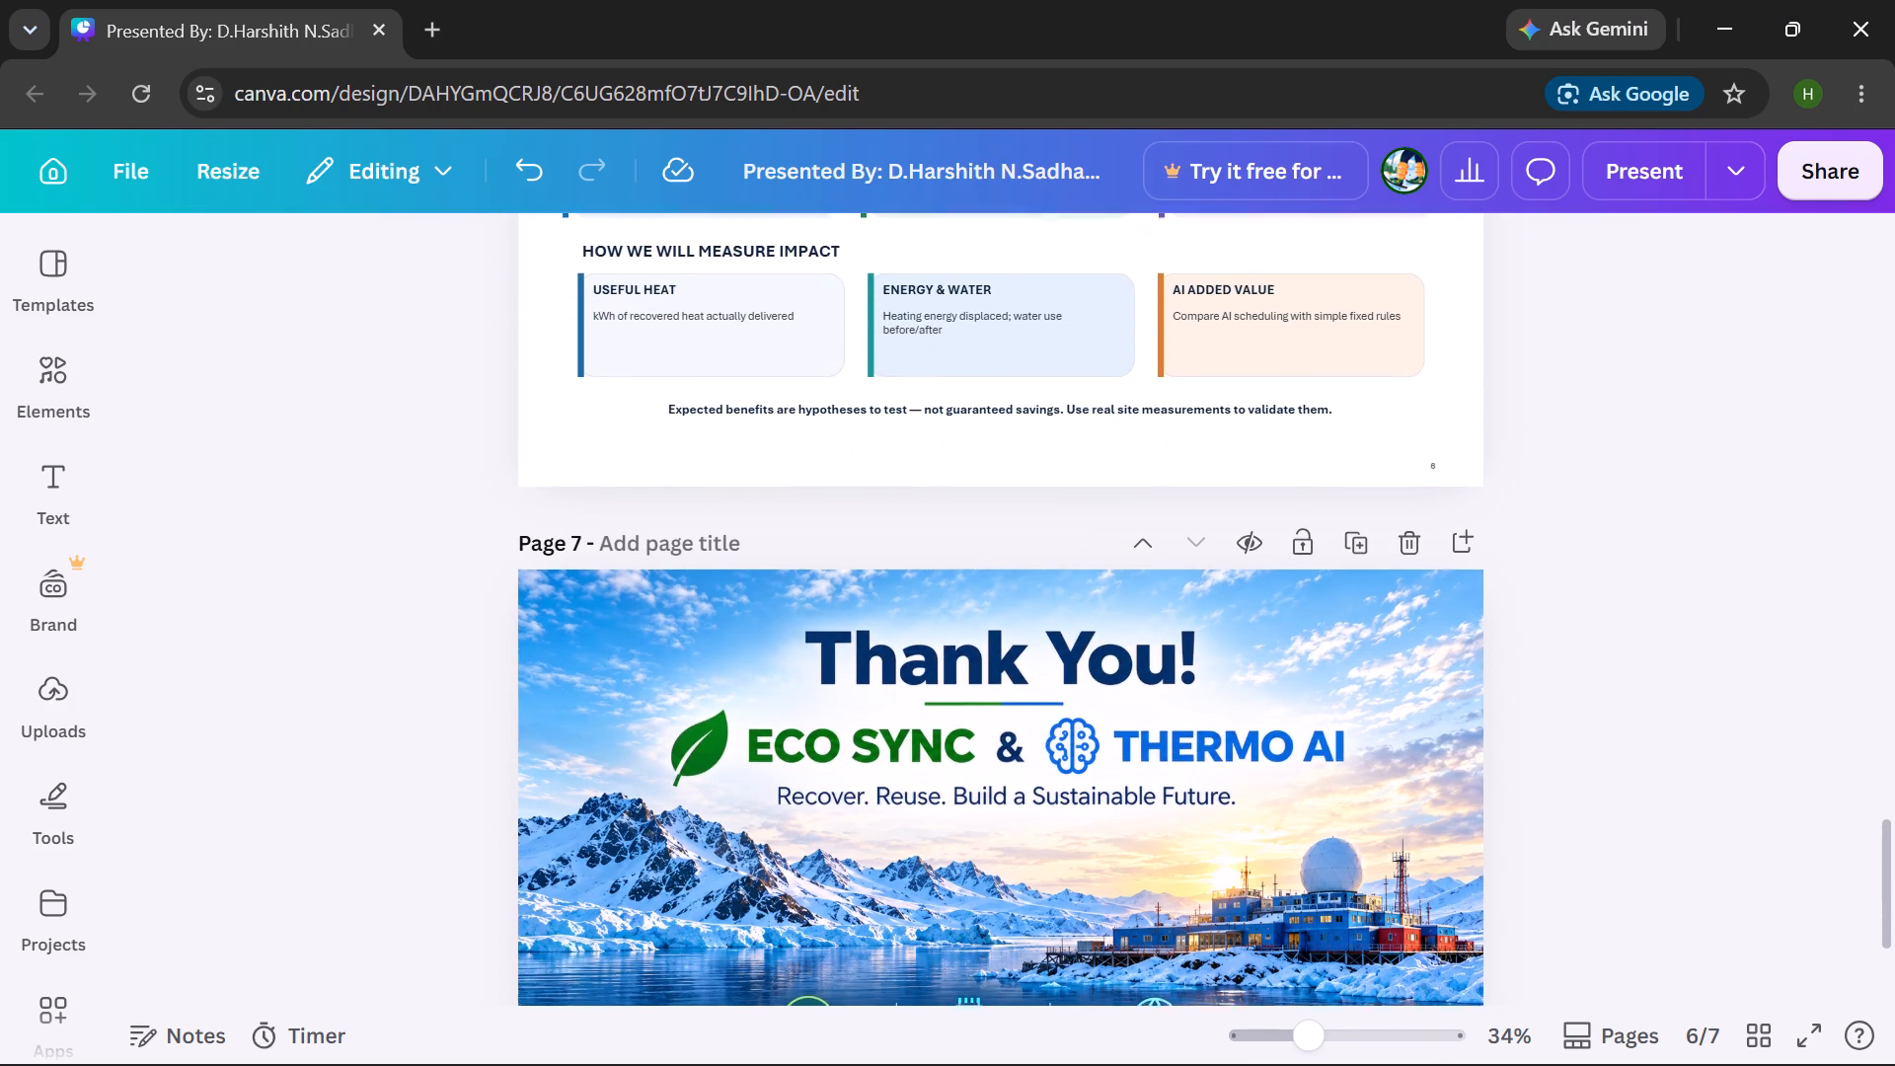
scroll(719, 667, "down", 2)
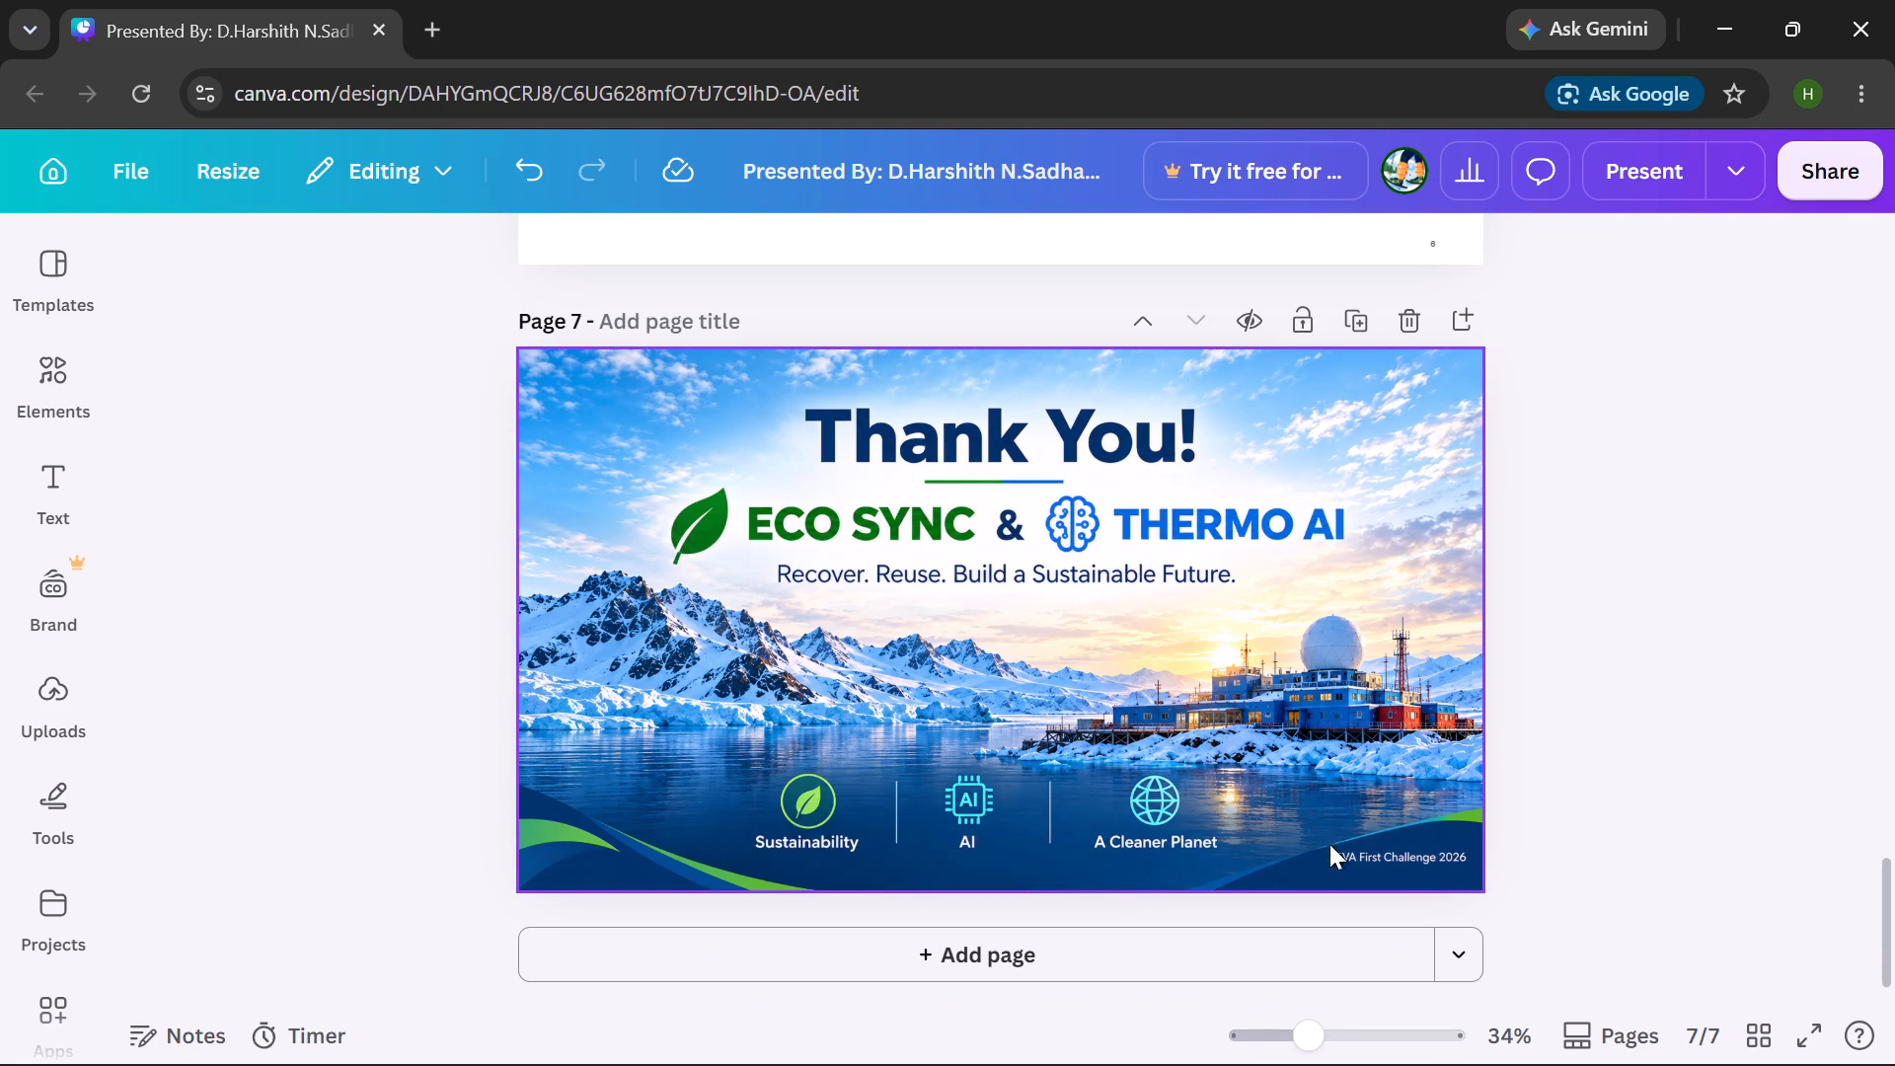
double_click(1375, 848)
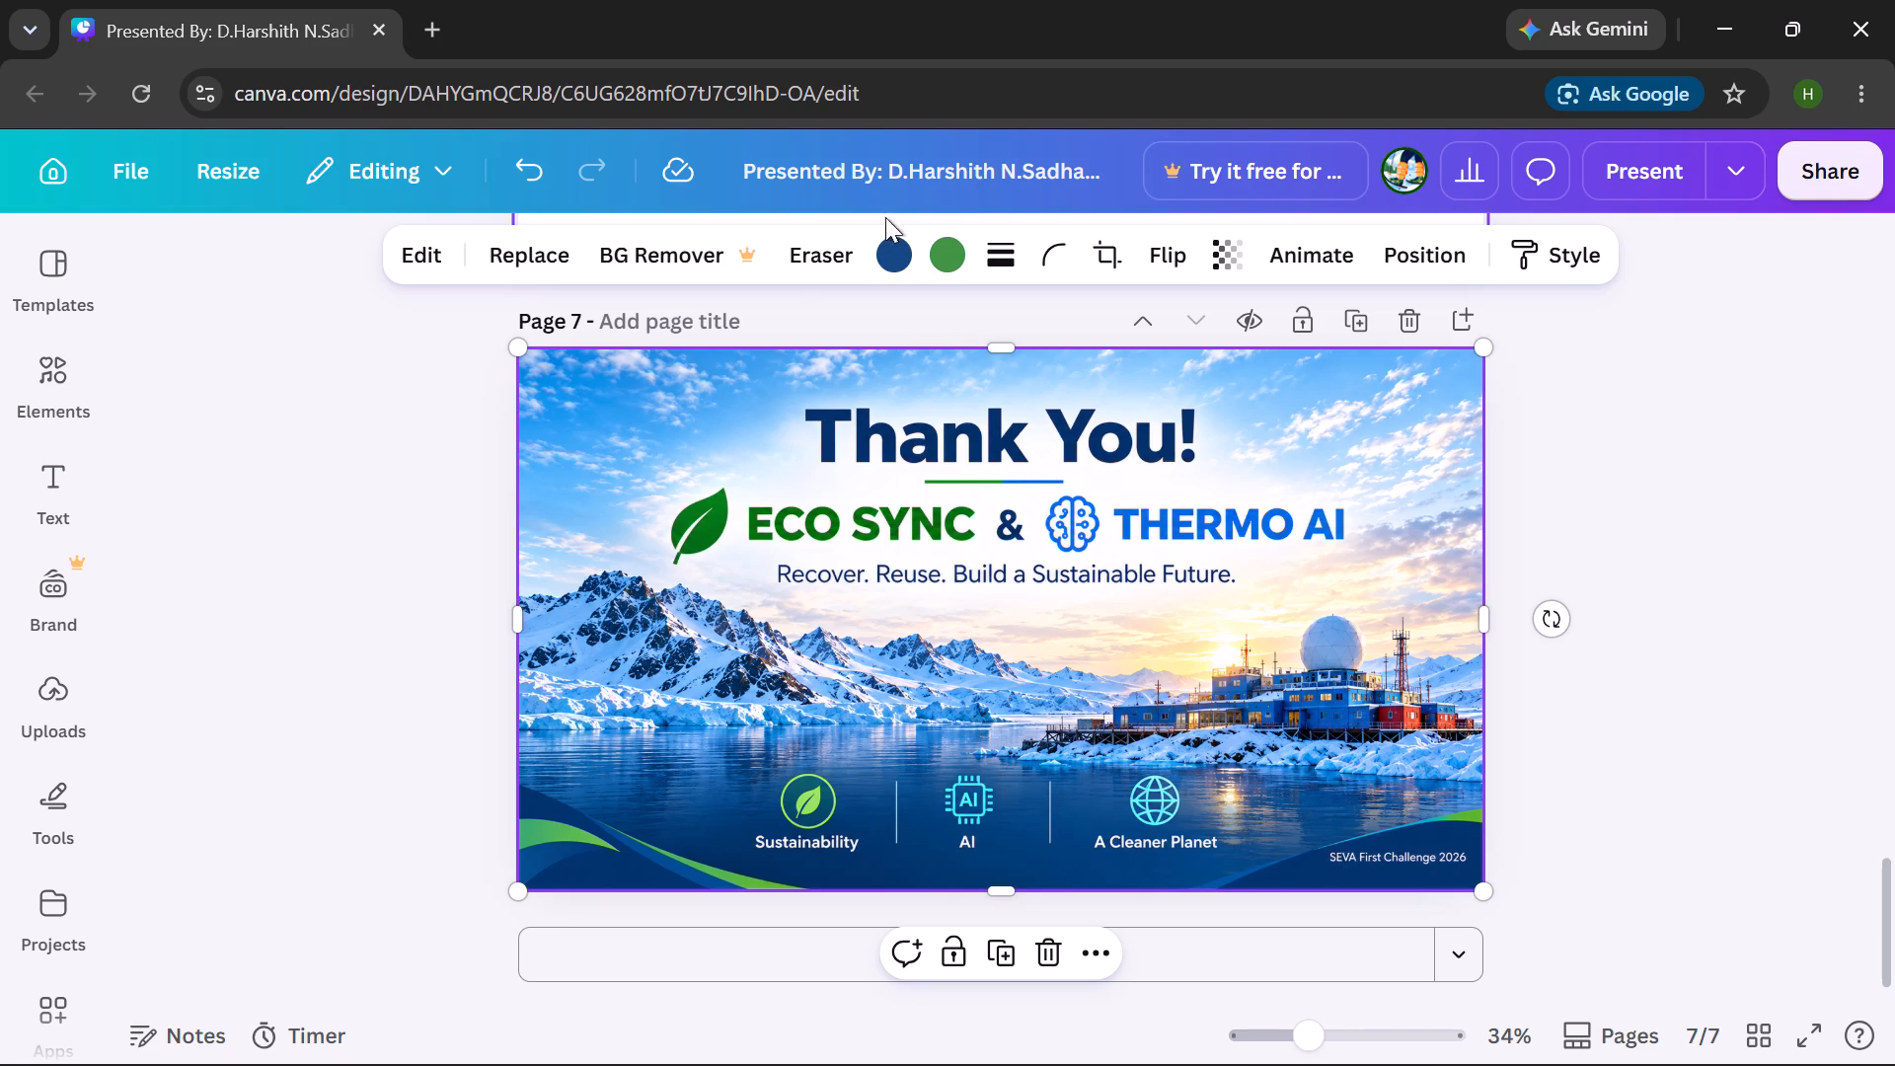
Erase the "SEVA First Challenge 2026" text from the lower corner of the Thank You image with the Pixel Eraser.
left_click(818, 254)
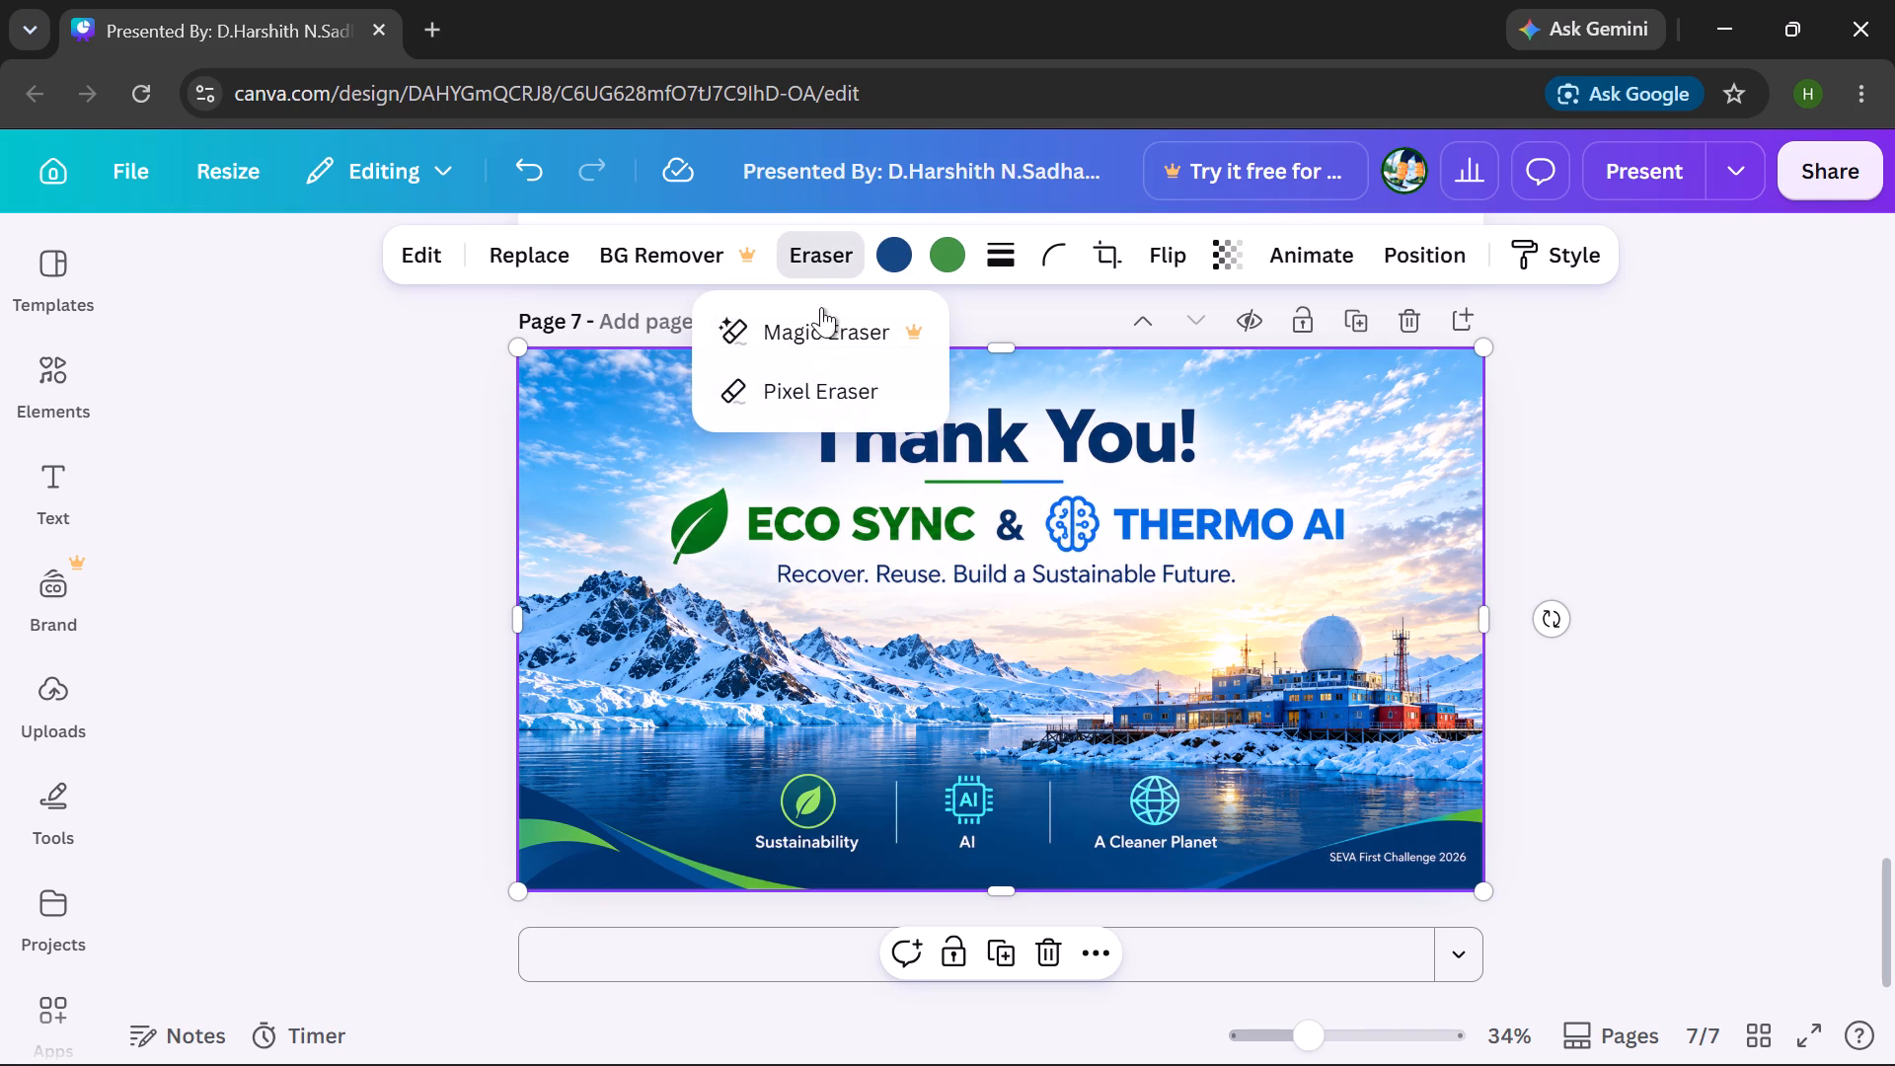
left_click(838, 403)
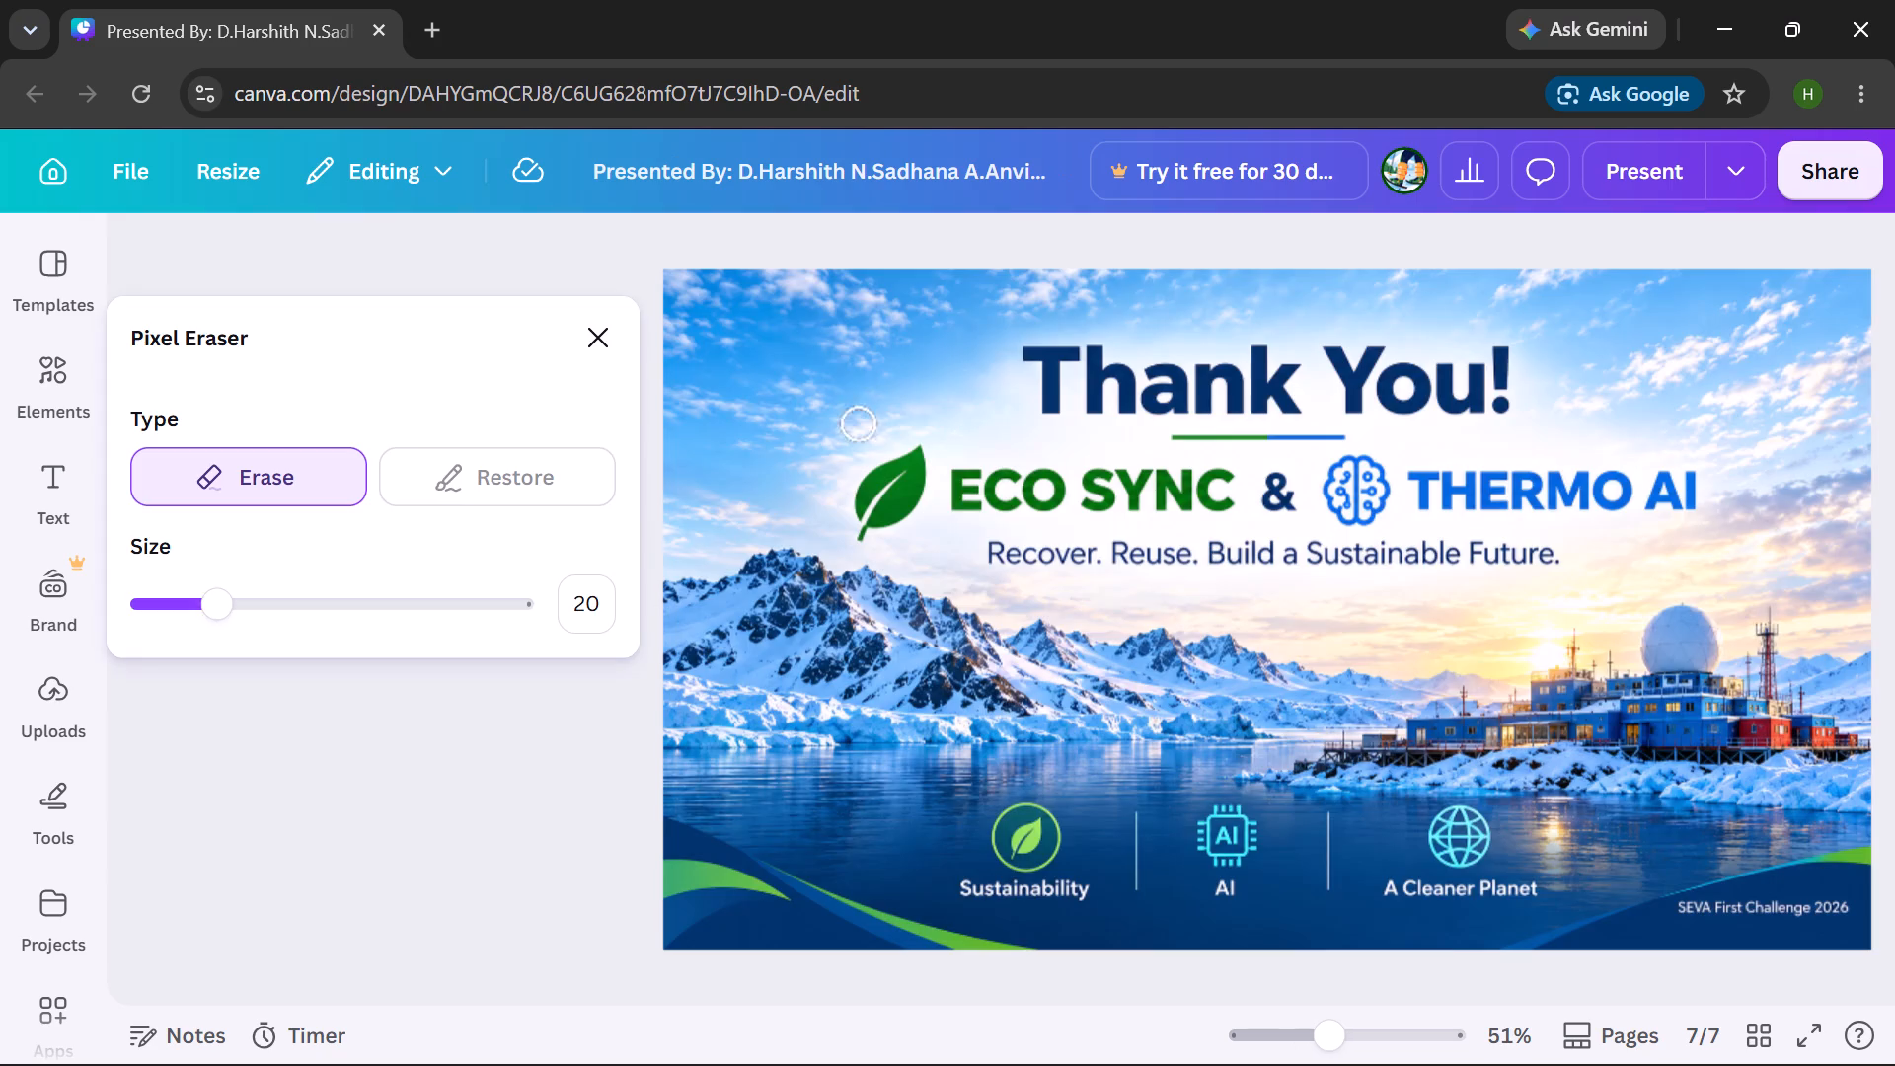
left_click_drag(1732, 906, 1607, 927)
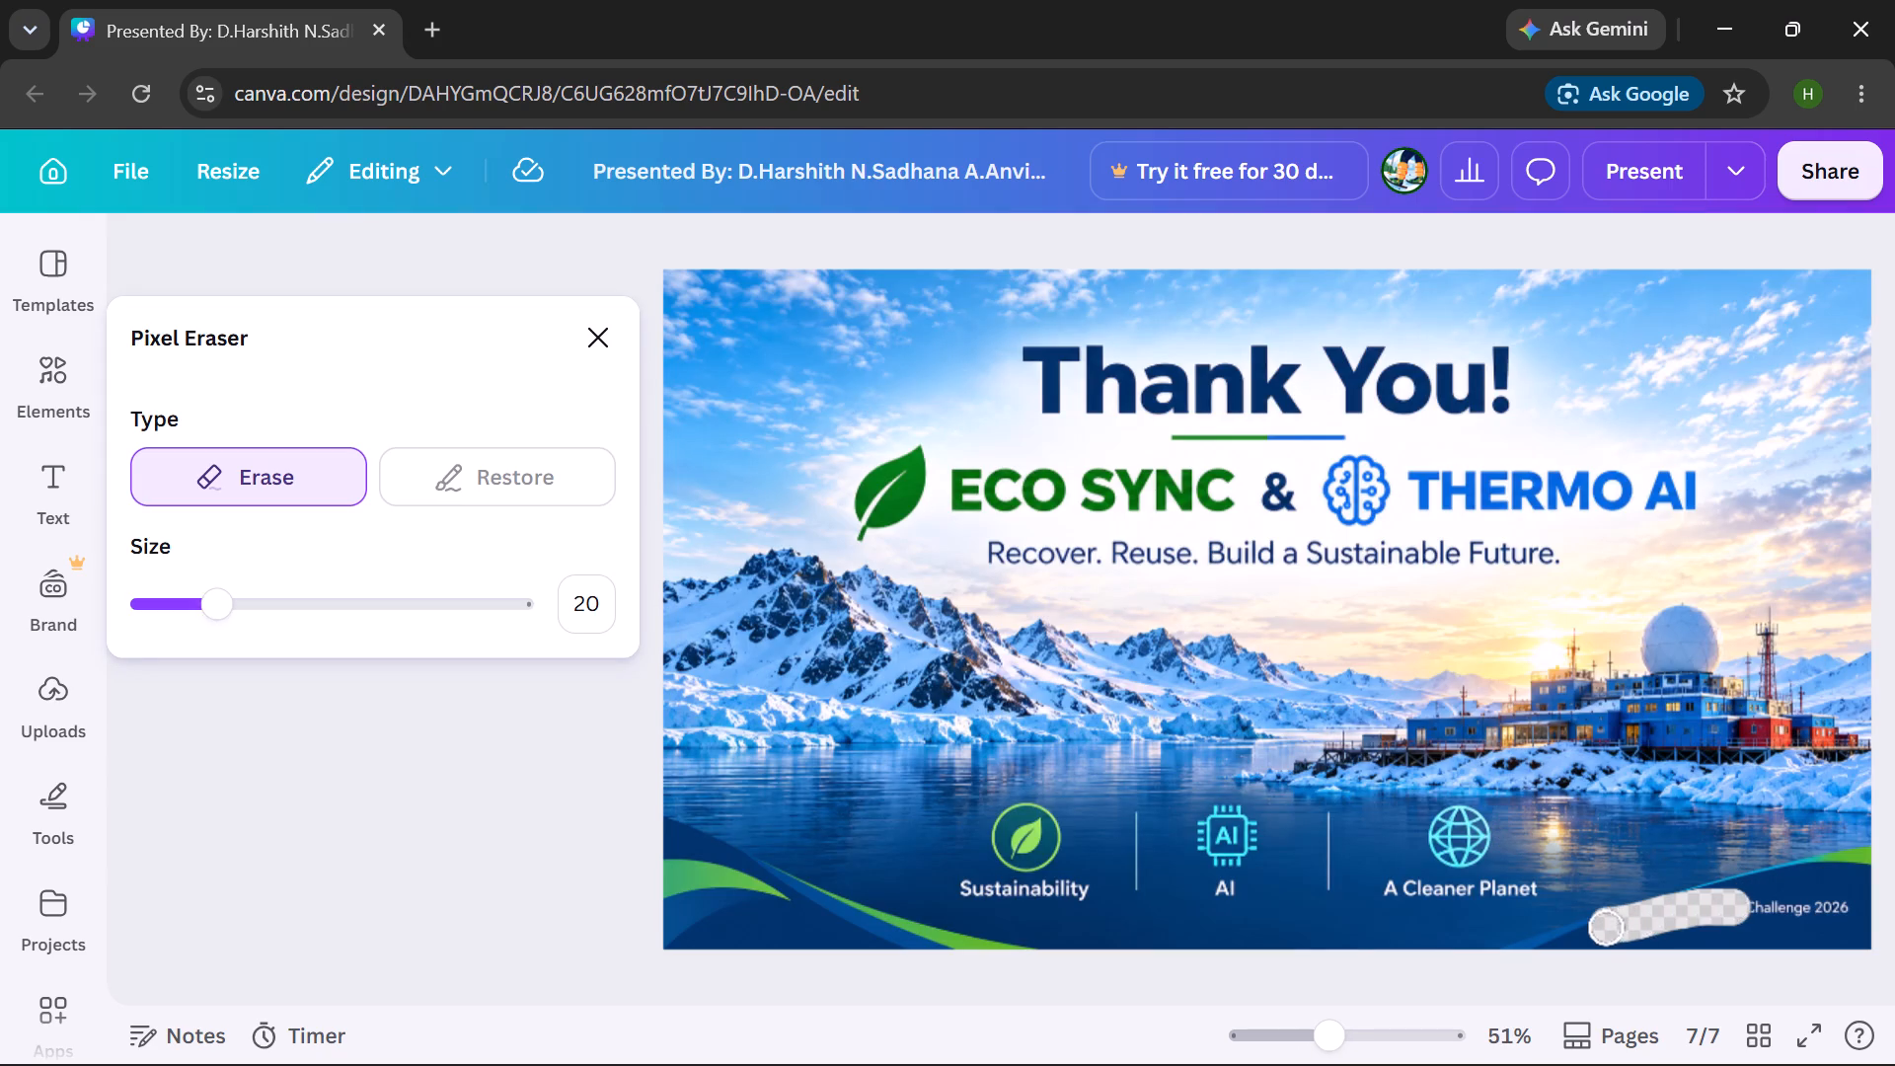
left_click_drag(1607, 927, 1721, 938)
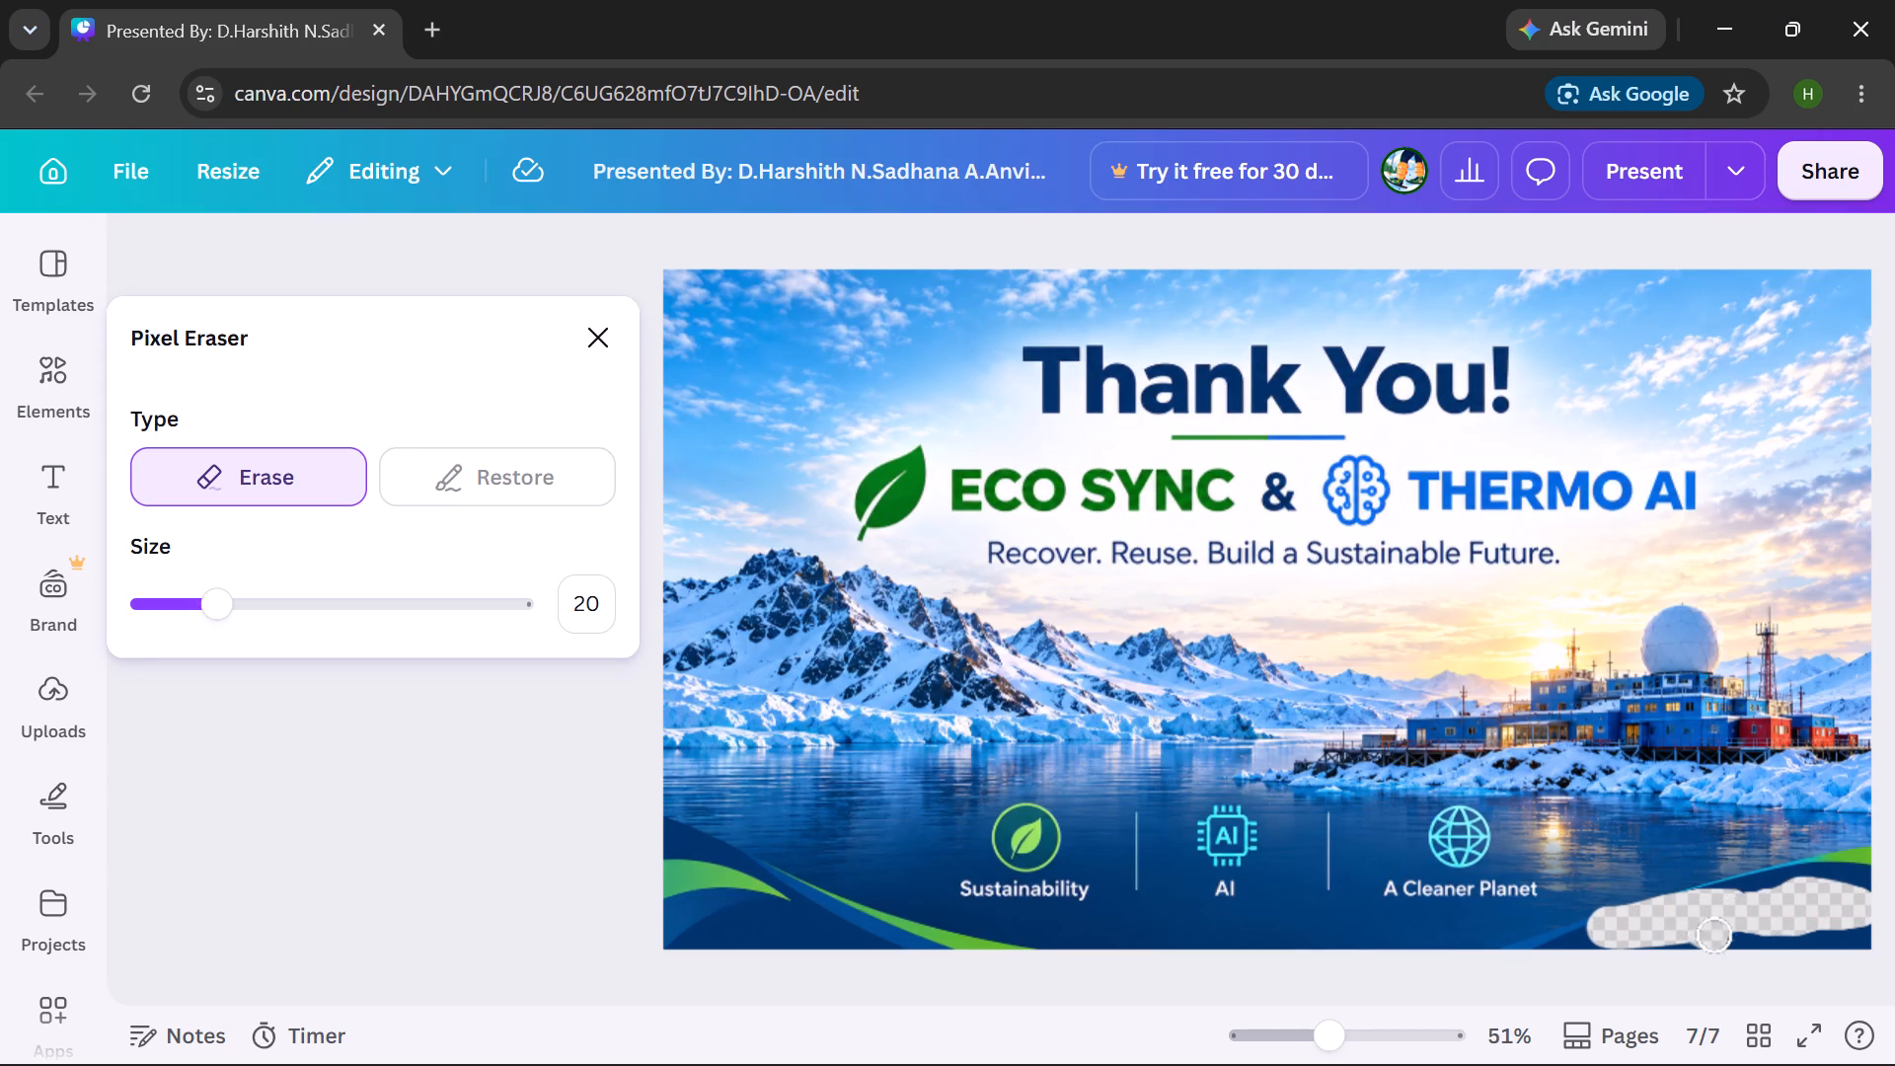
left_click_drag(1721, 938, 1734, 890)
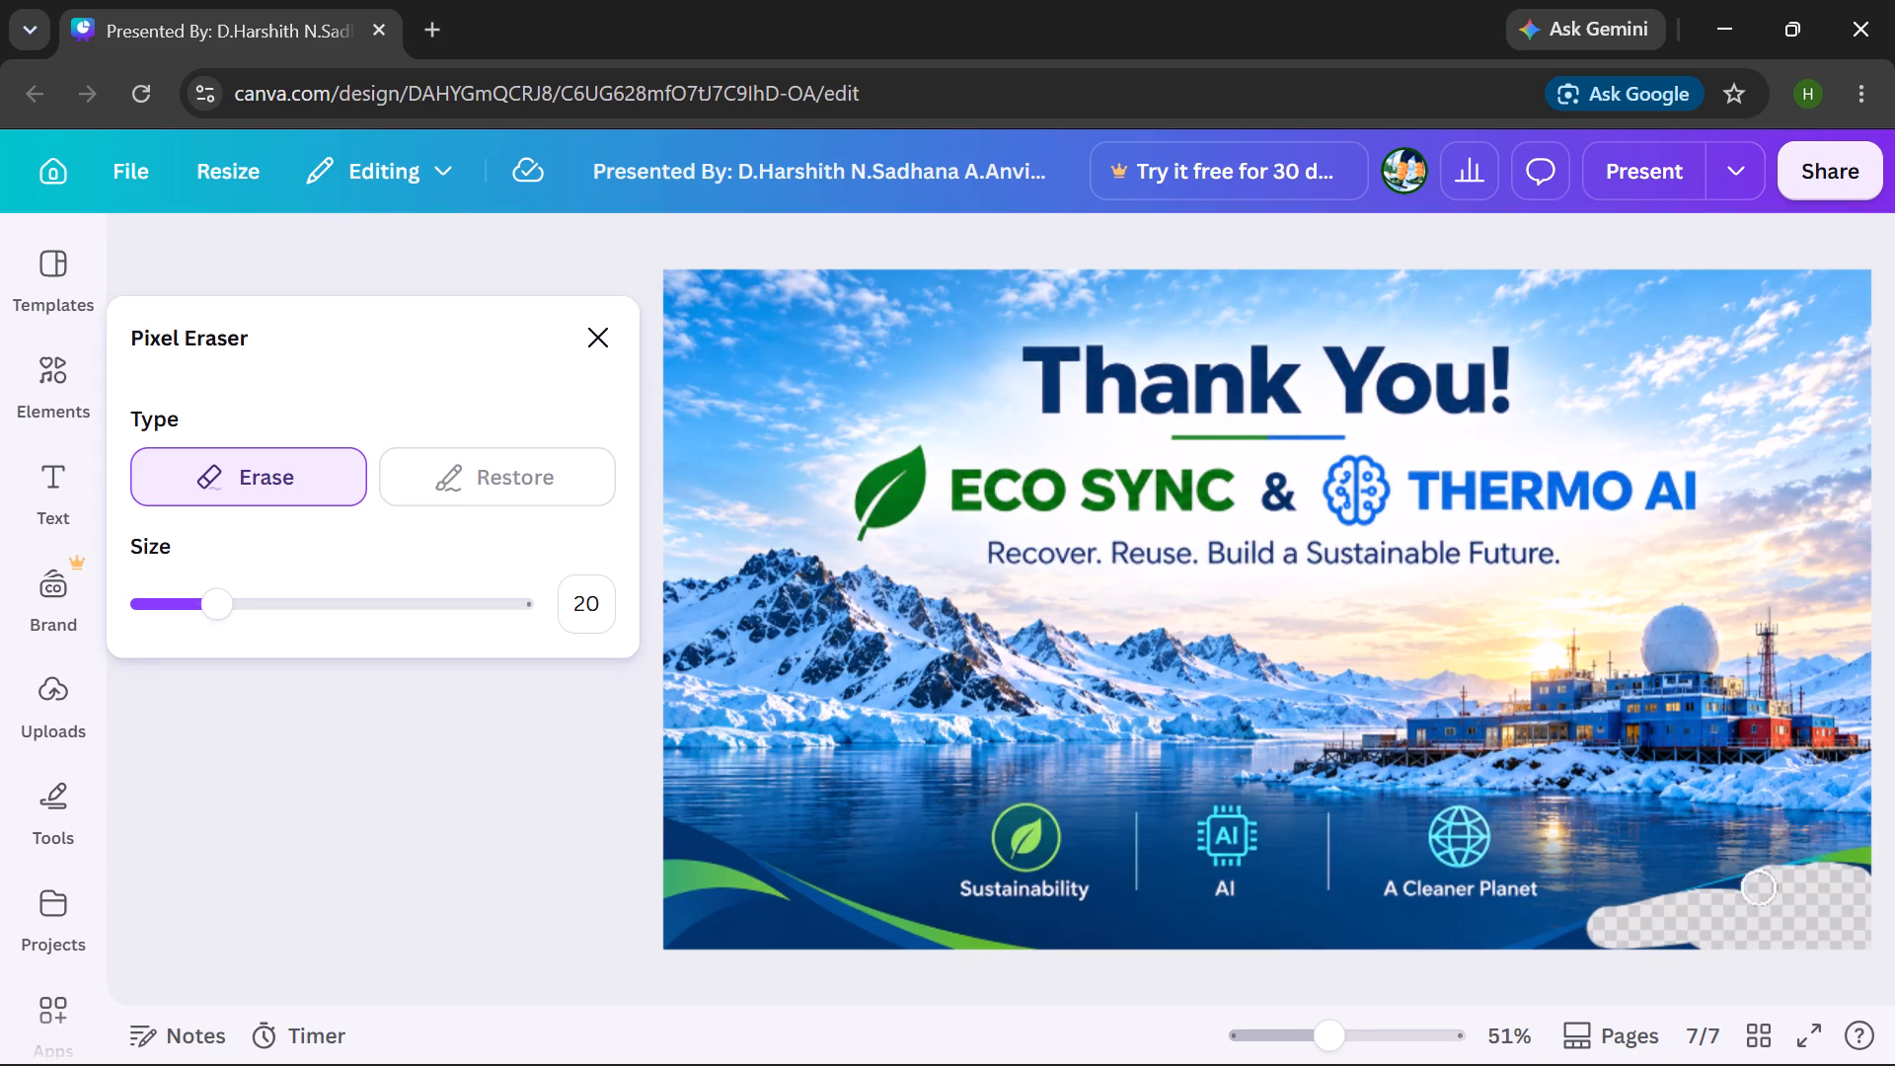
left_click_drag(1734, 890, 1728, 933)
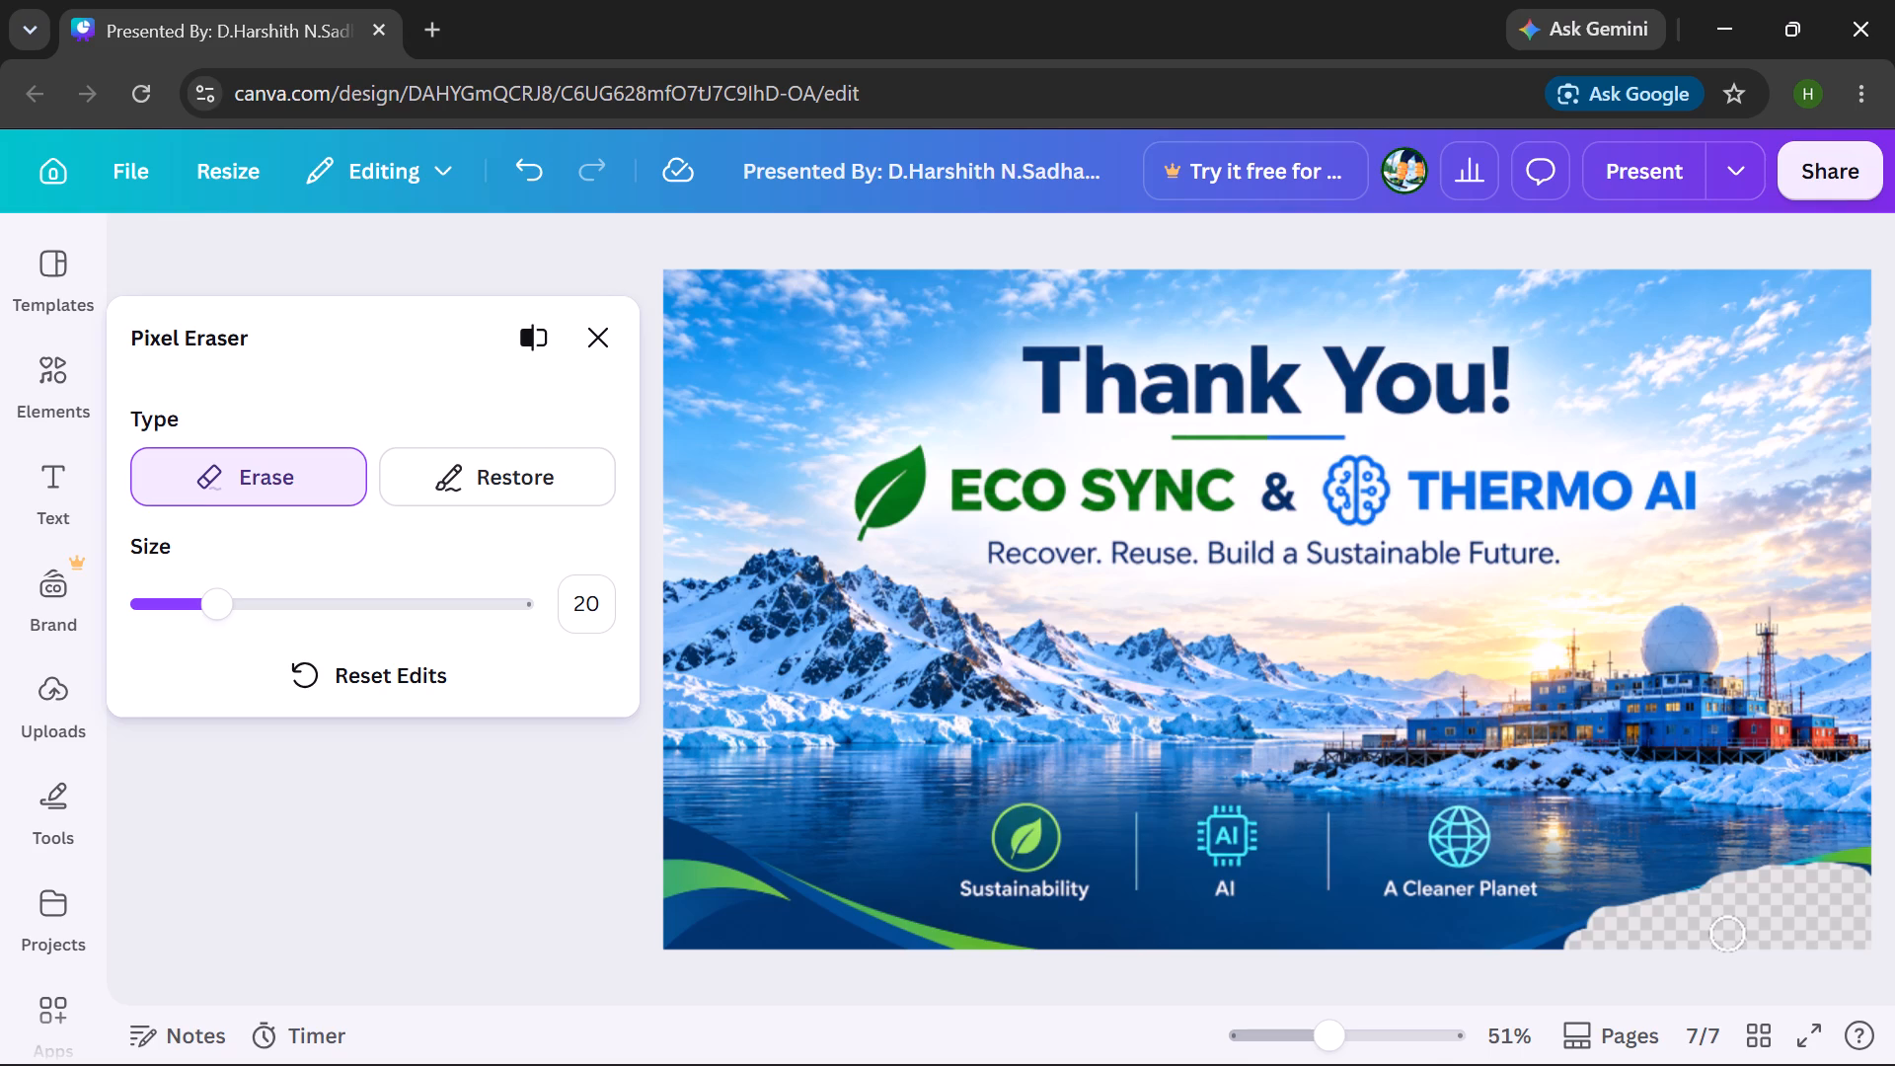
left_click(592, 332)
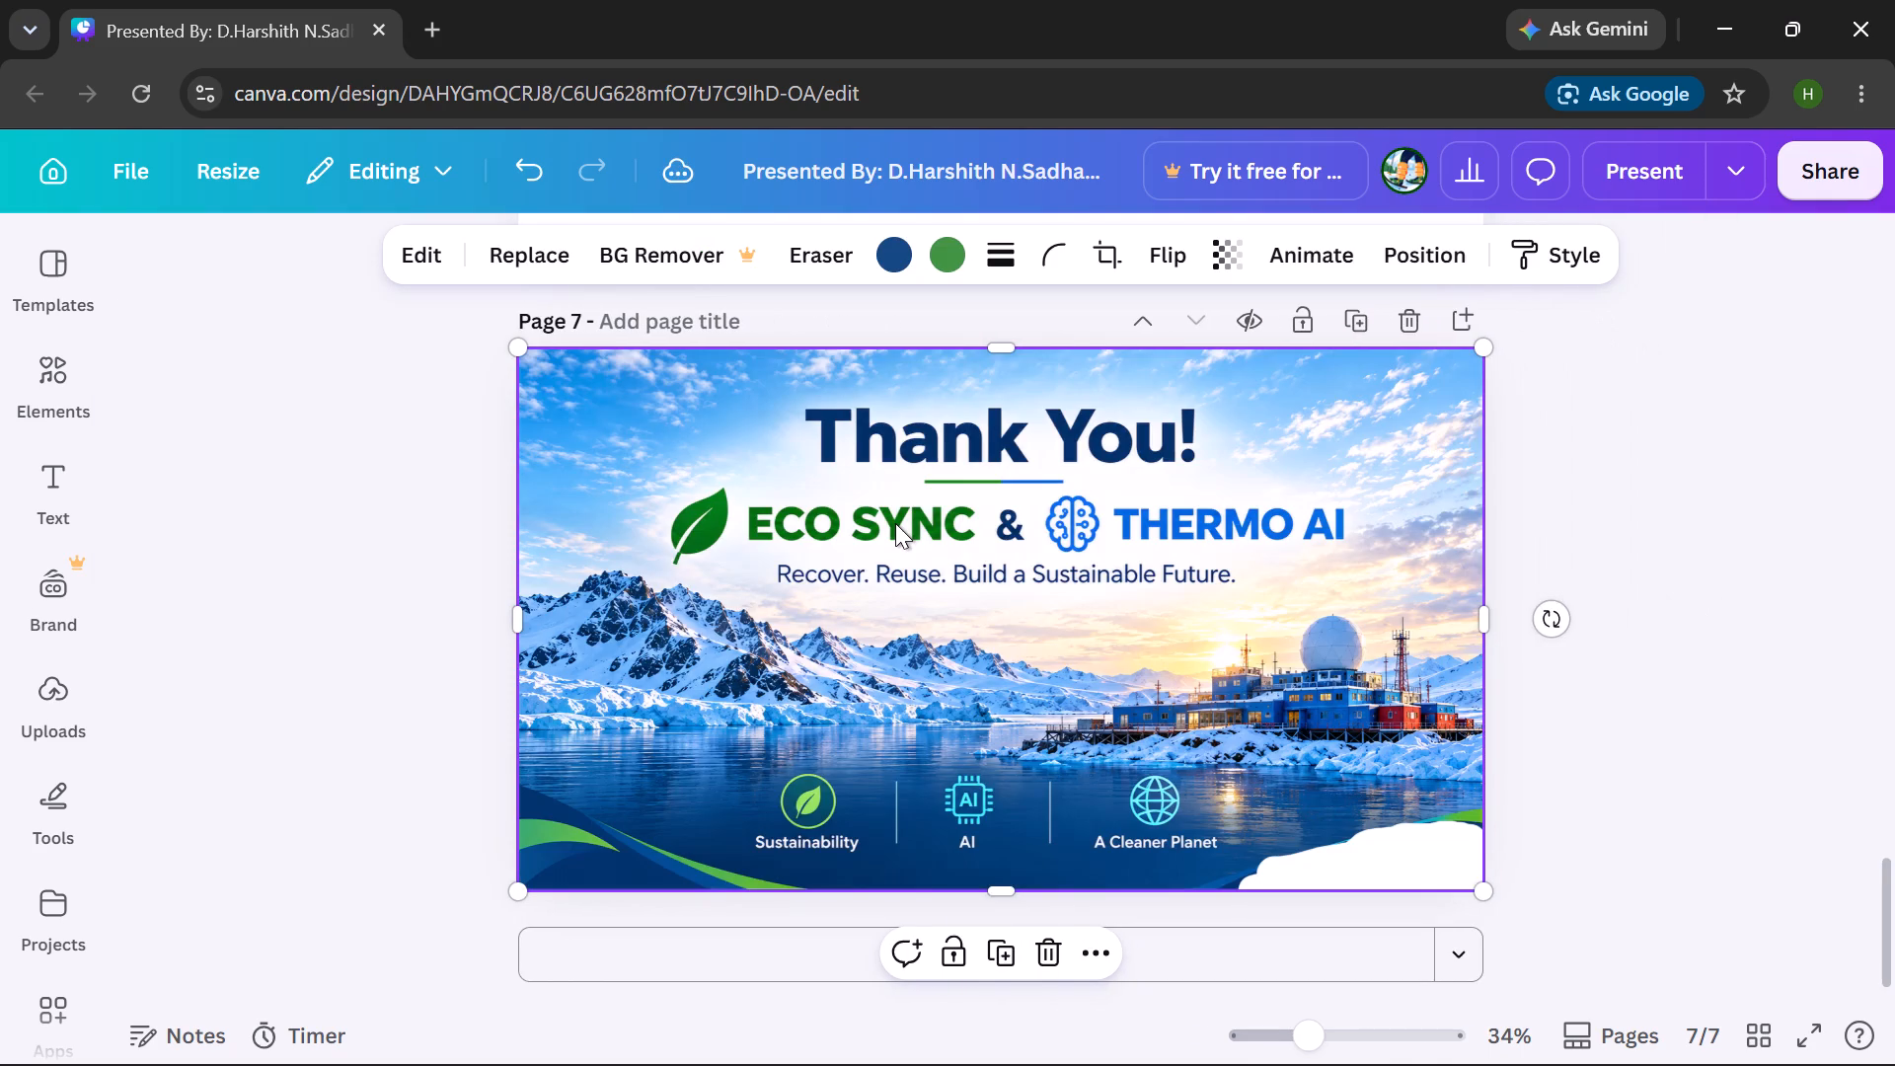
Delete the full-page Thank You image from page 7.
key("Delete")
scroll(932, 611, "up", 1)
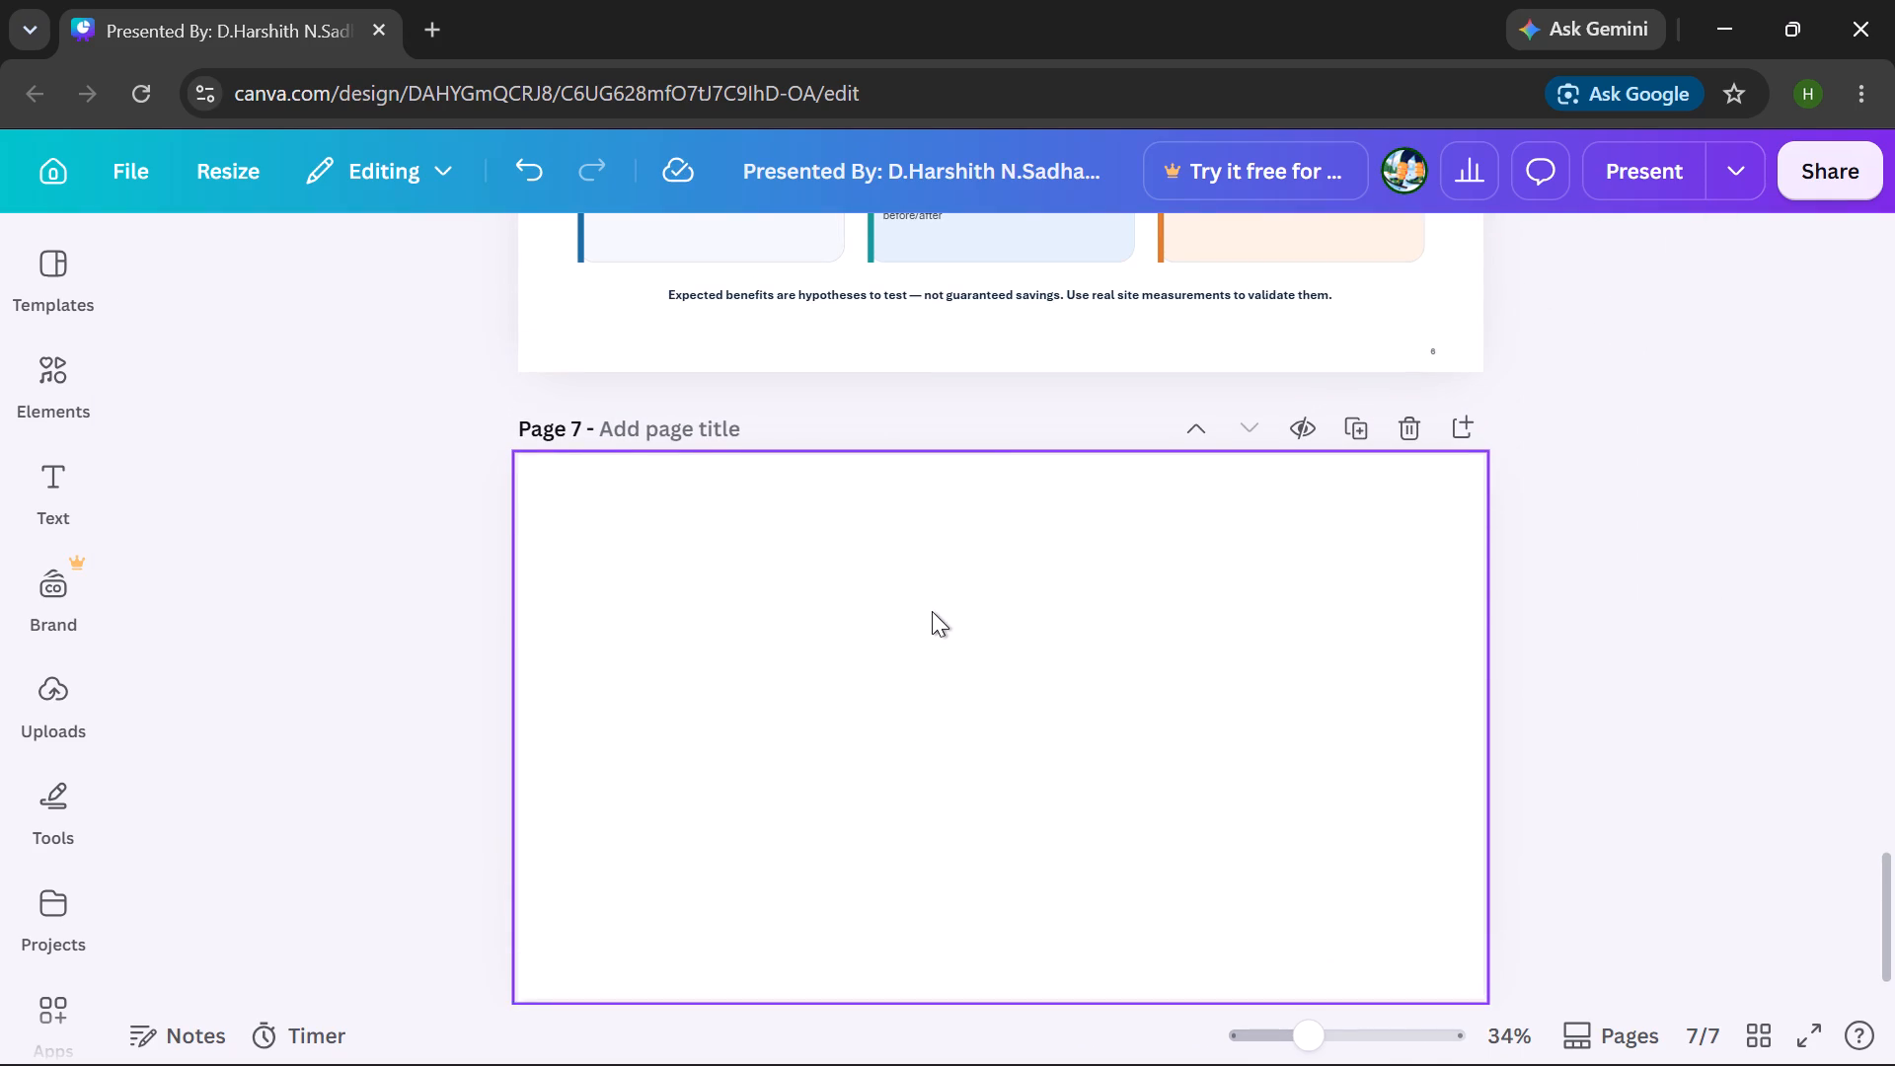
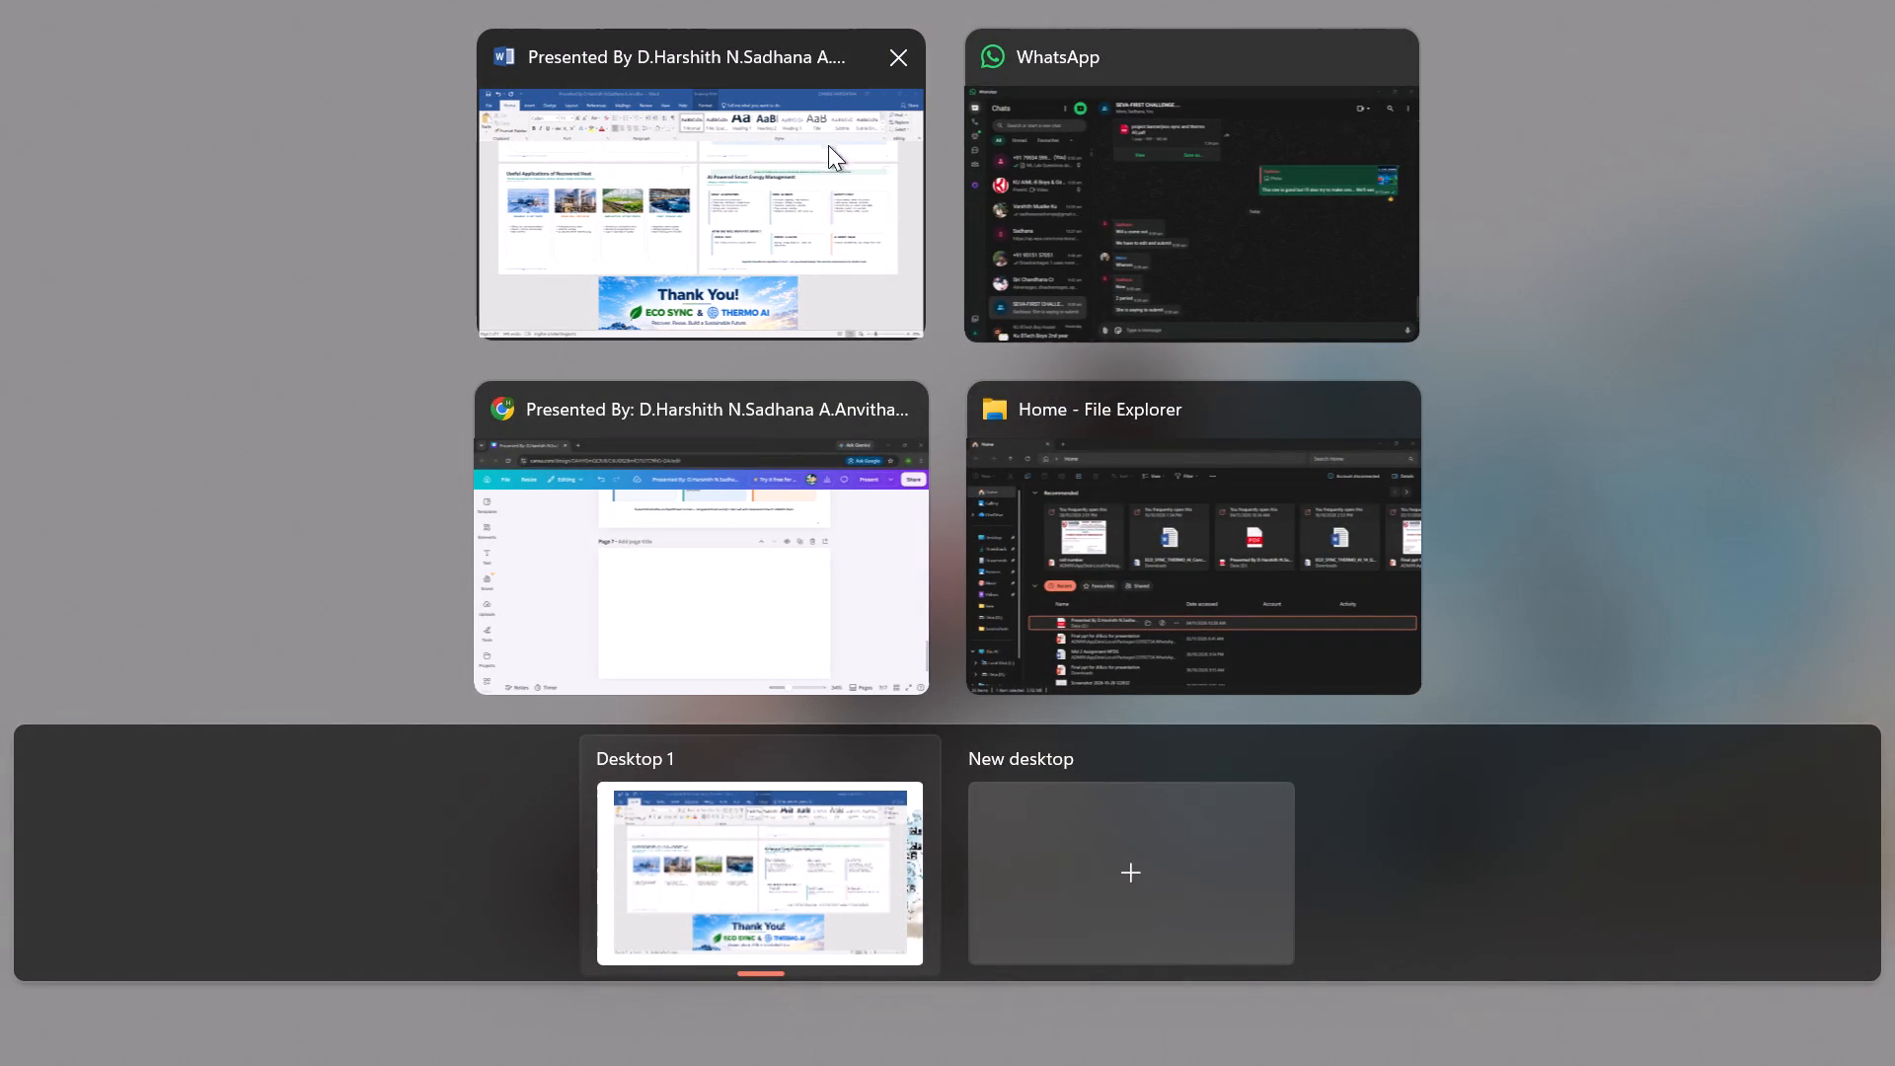
Check the Word version of the presentation with its Thank You page, and return to the Canva design in Chrome.
left_click(805, 176)
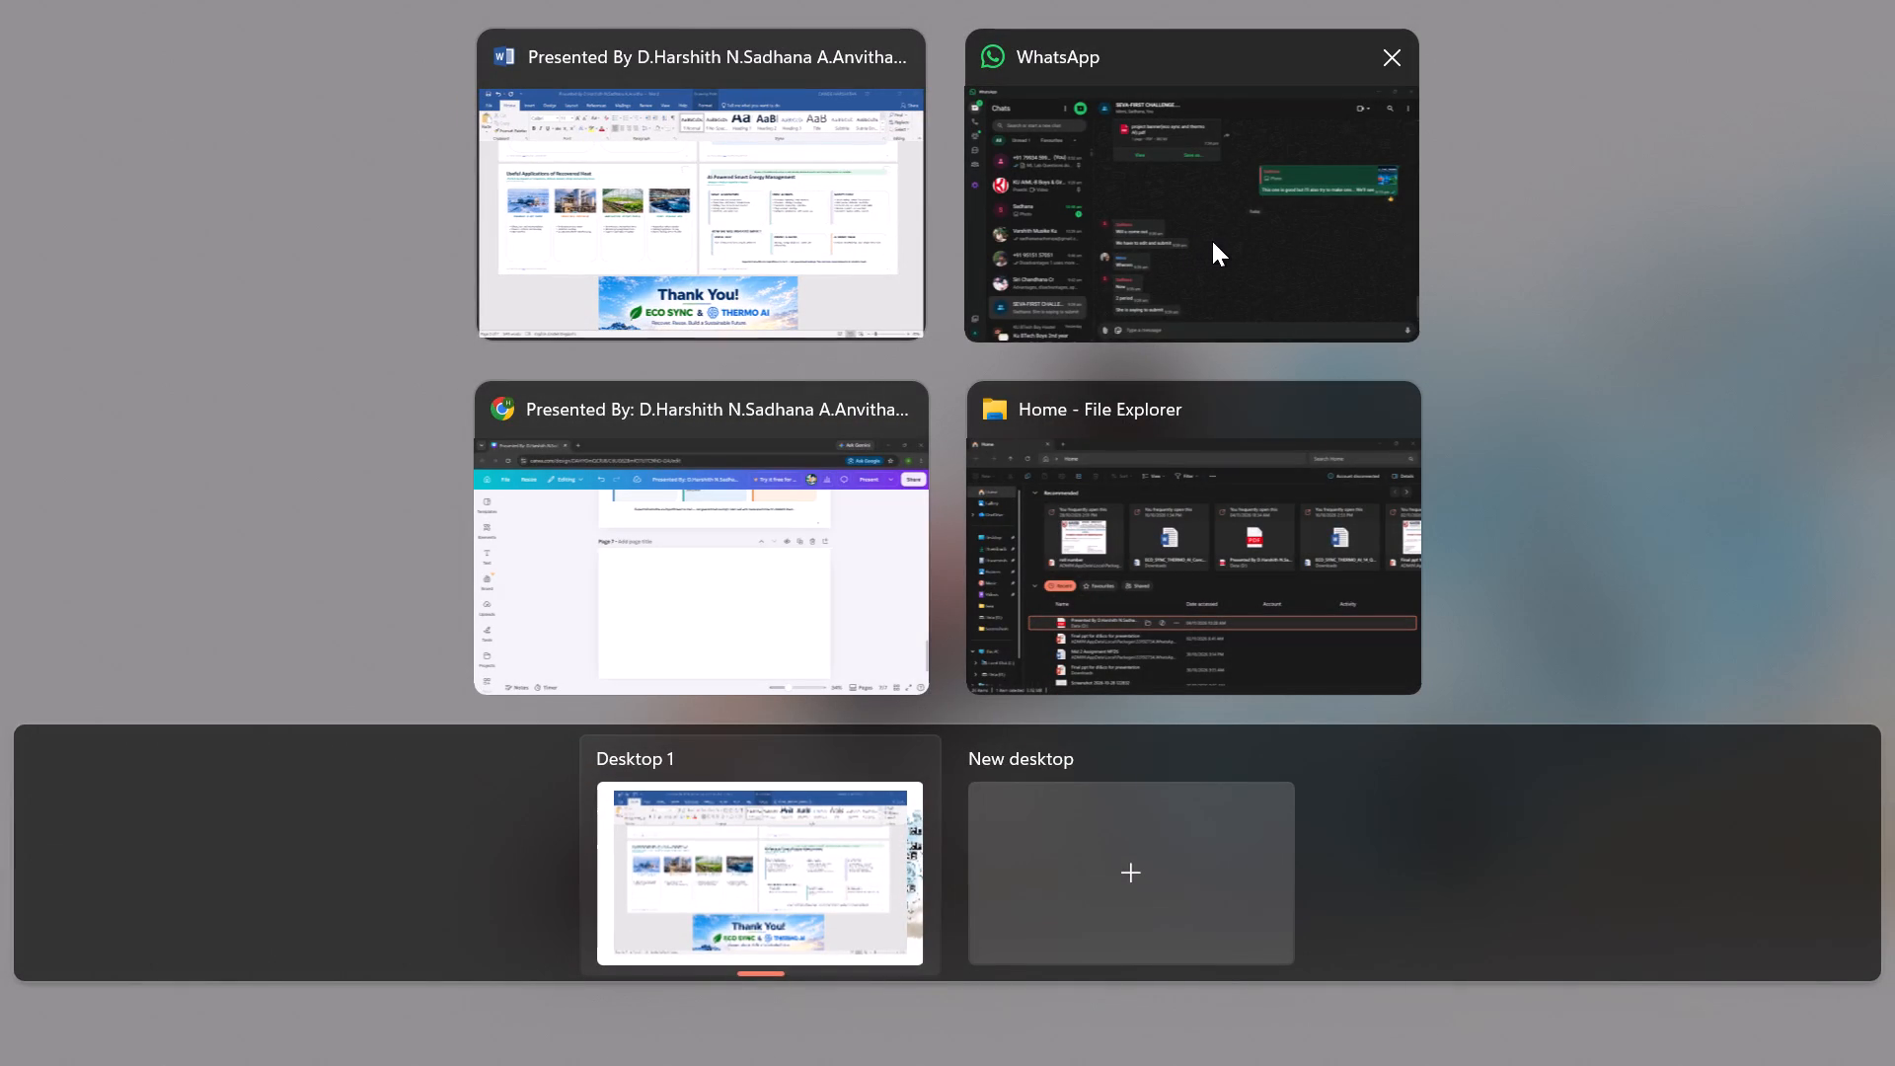
left_click(799, 544)
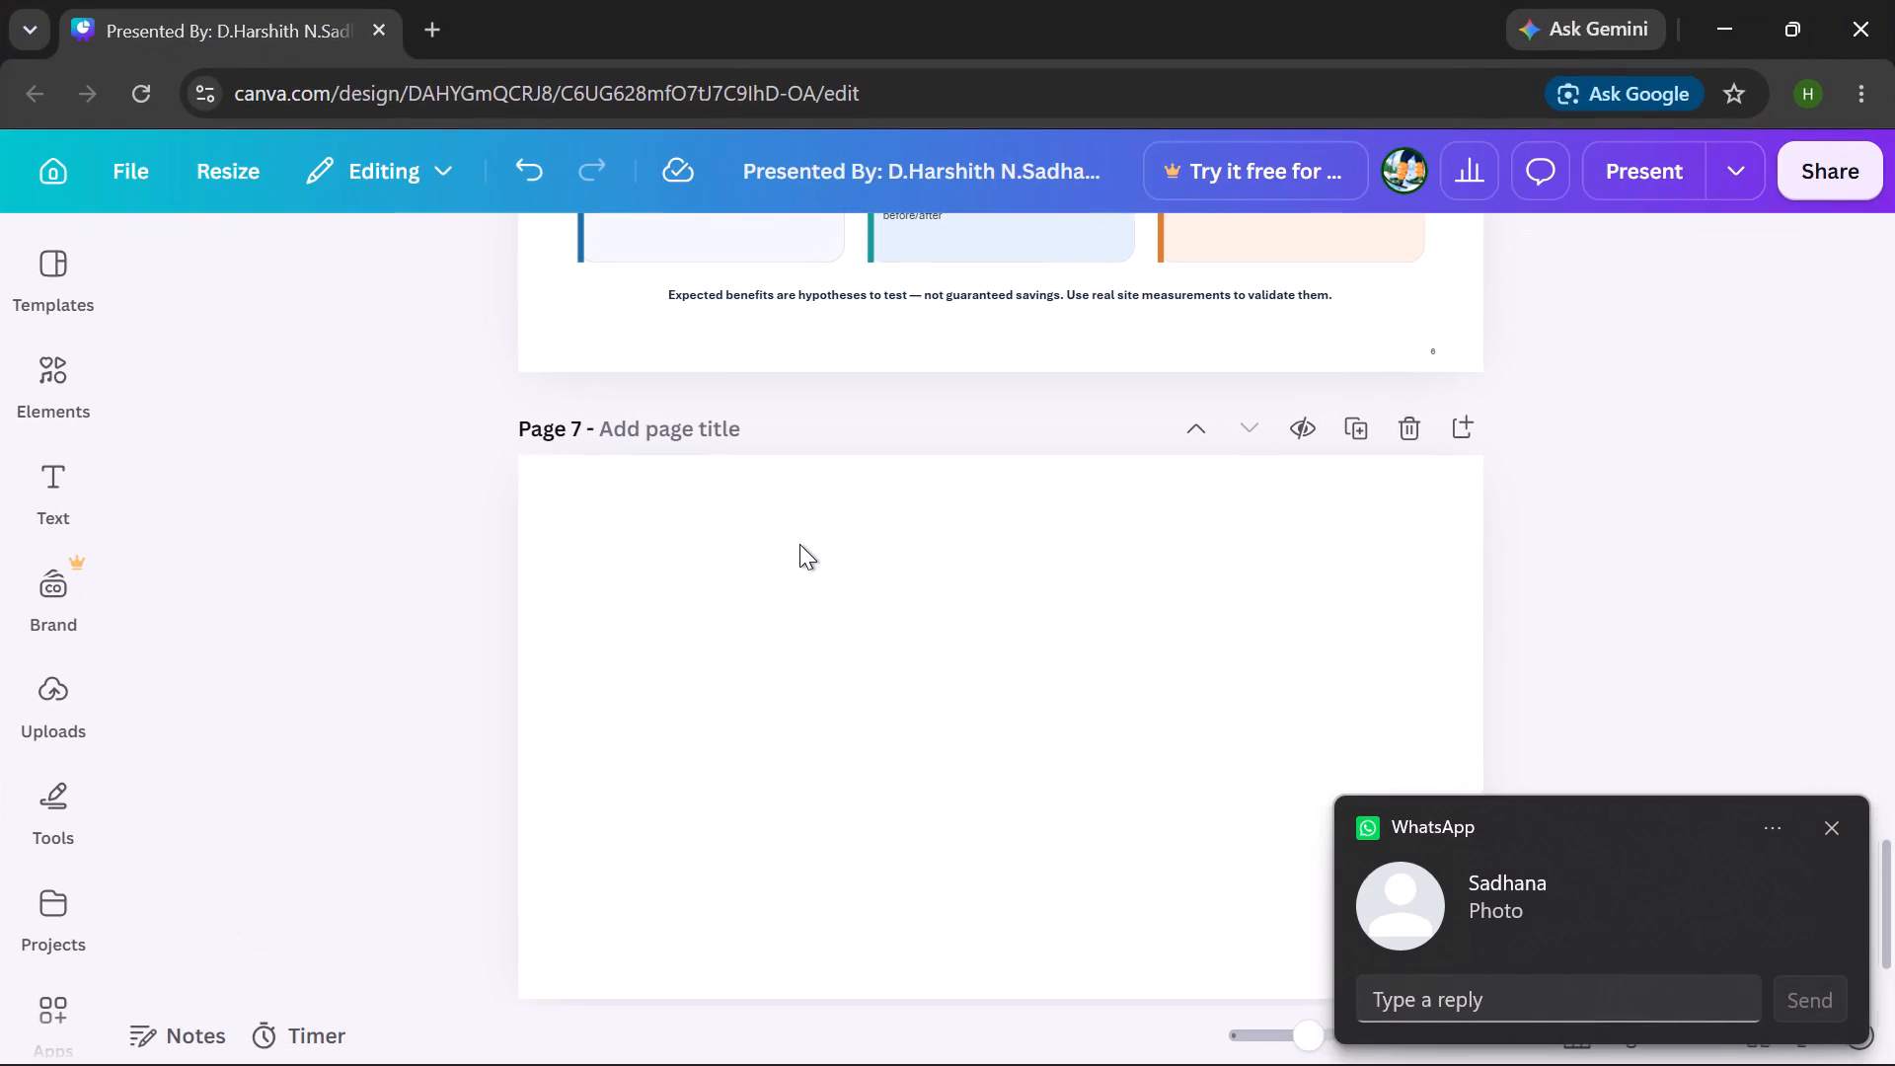
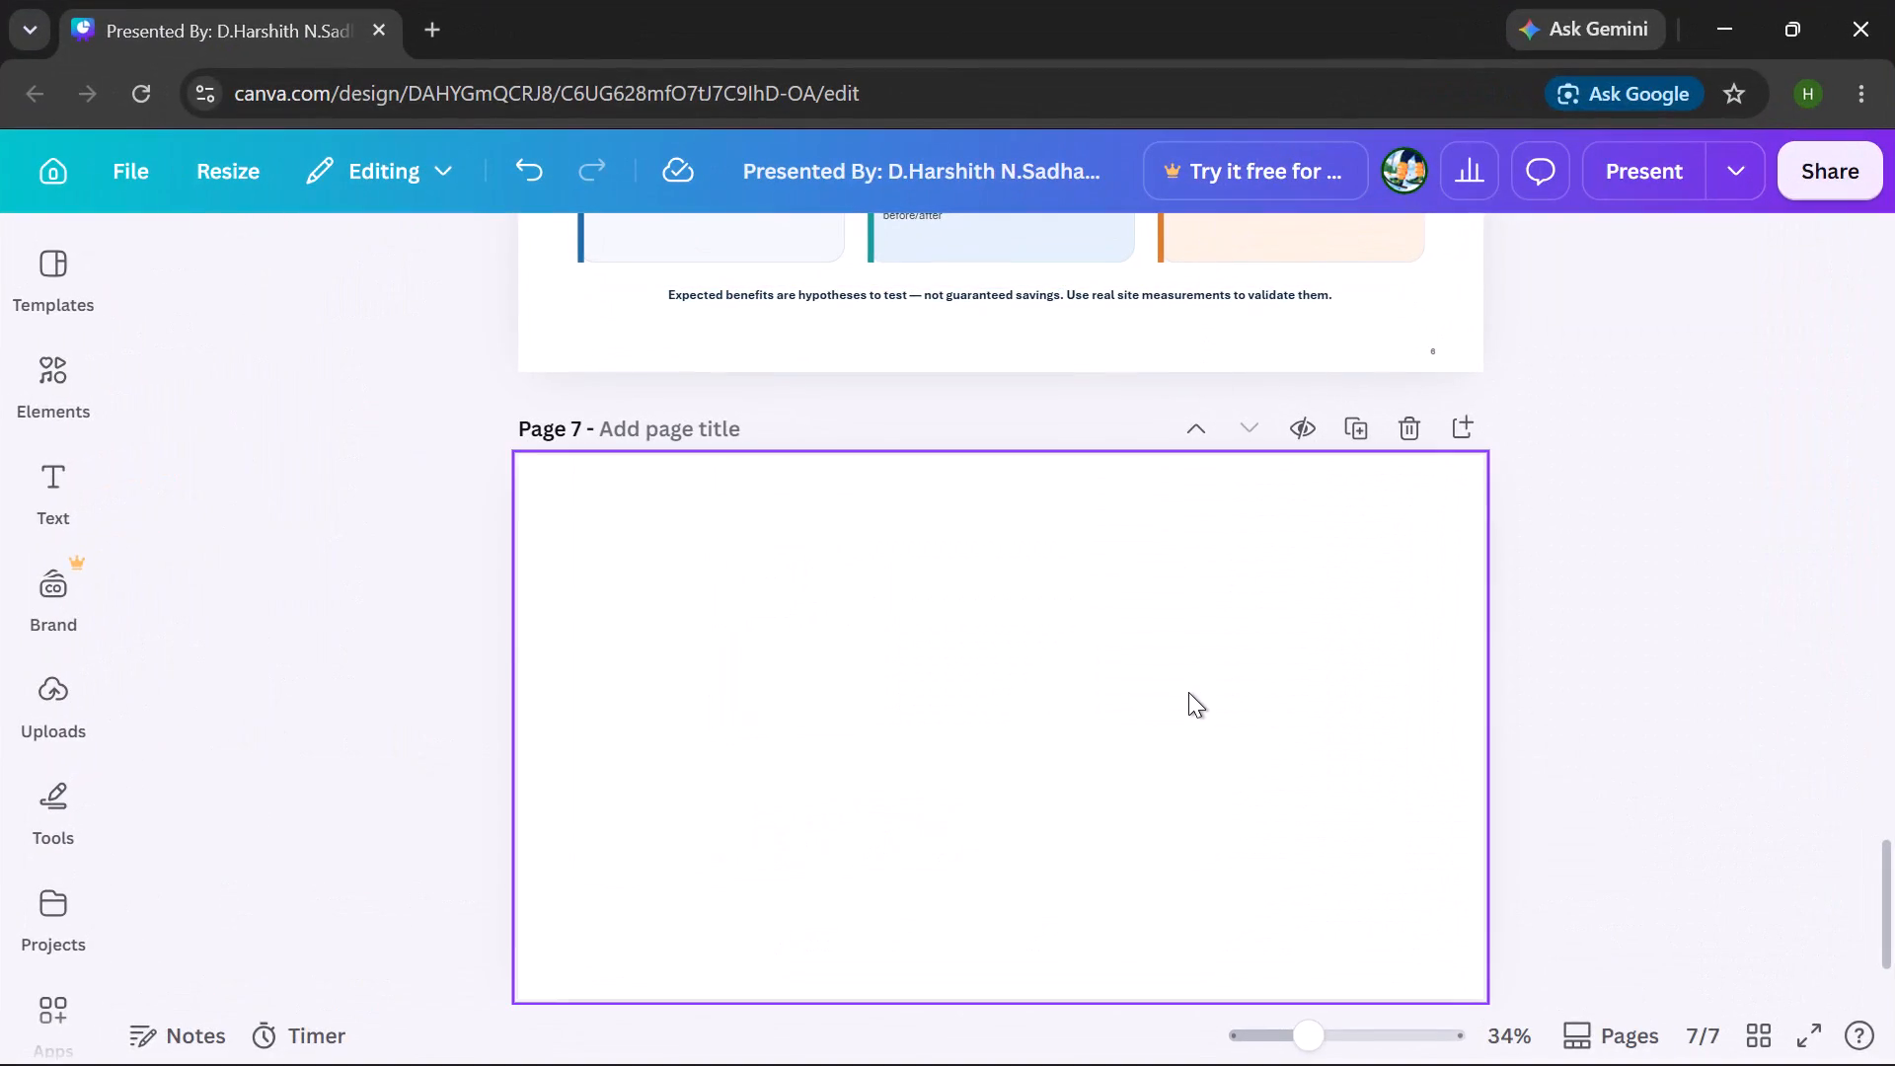
Paste the copied Eco_Sync_Thermo_AI Thank You image onto the blank closing page 7.
key("ctrl+v")
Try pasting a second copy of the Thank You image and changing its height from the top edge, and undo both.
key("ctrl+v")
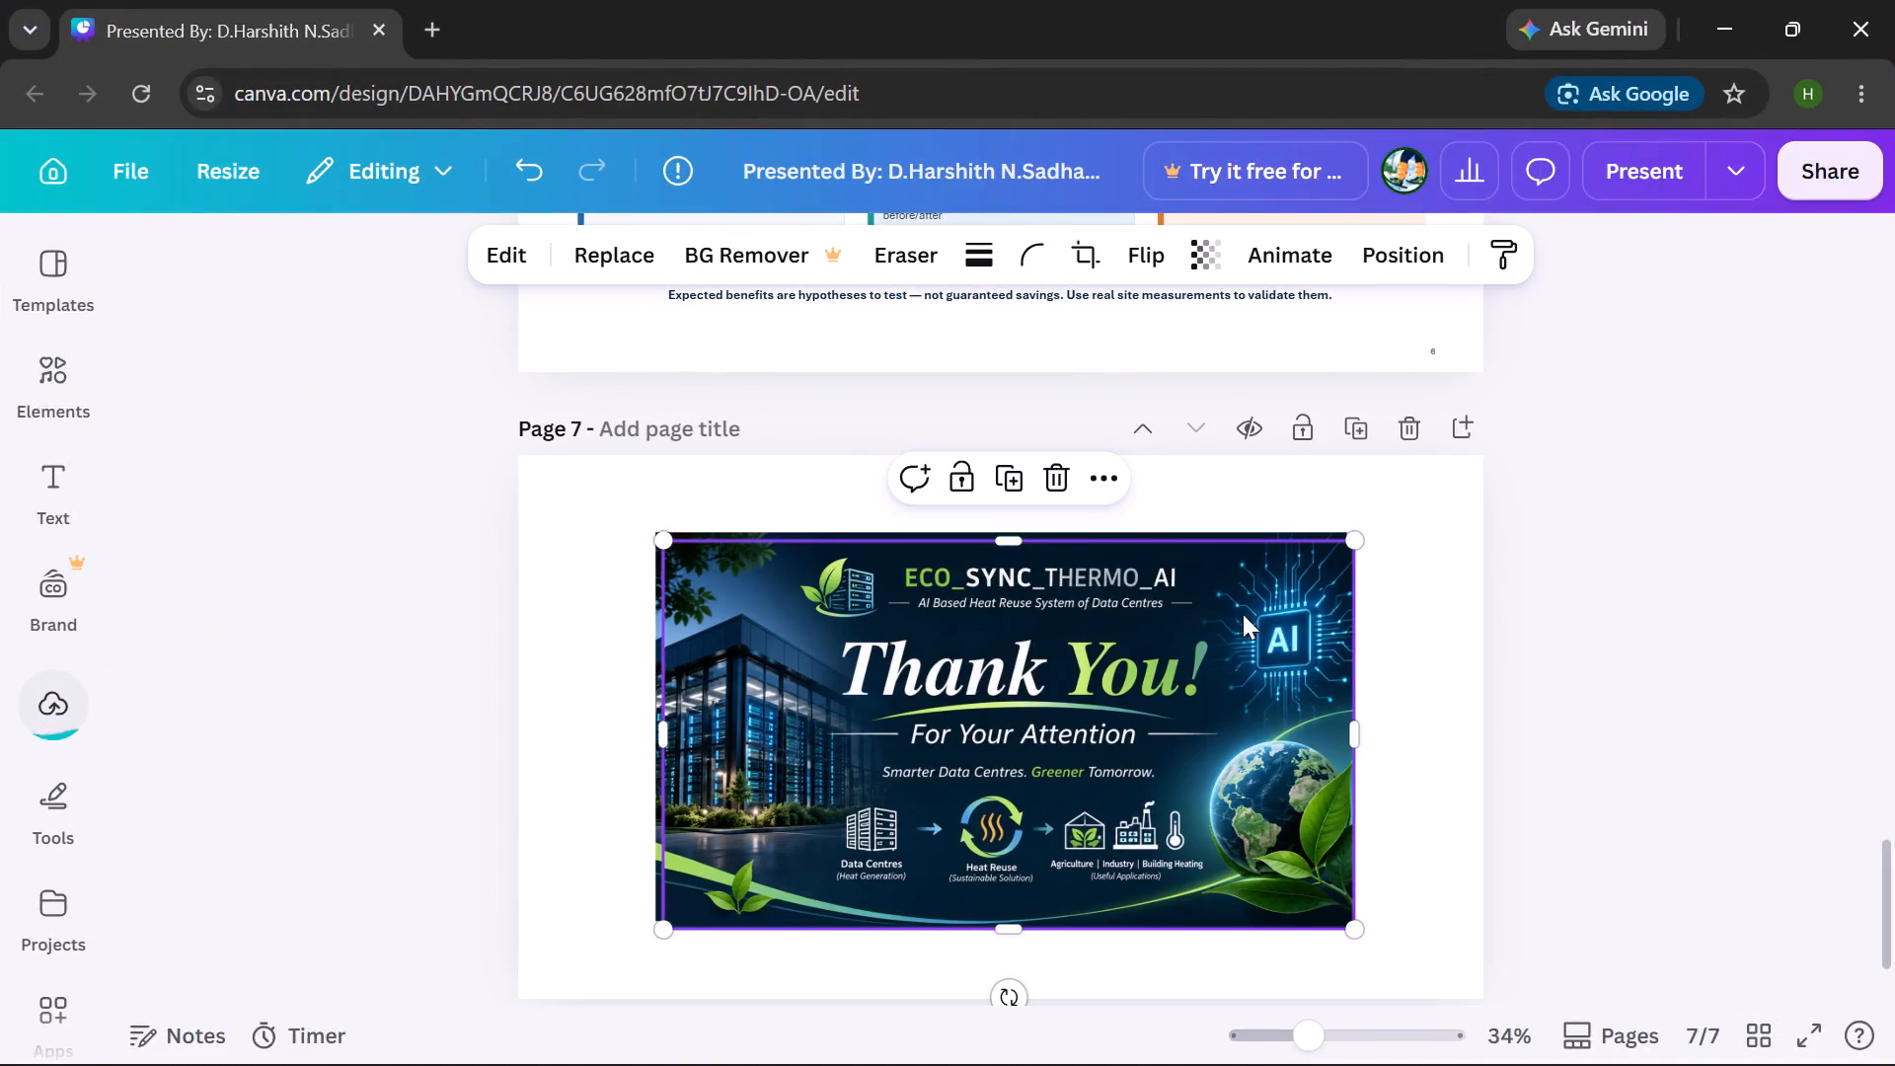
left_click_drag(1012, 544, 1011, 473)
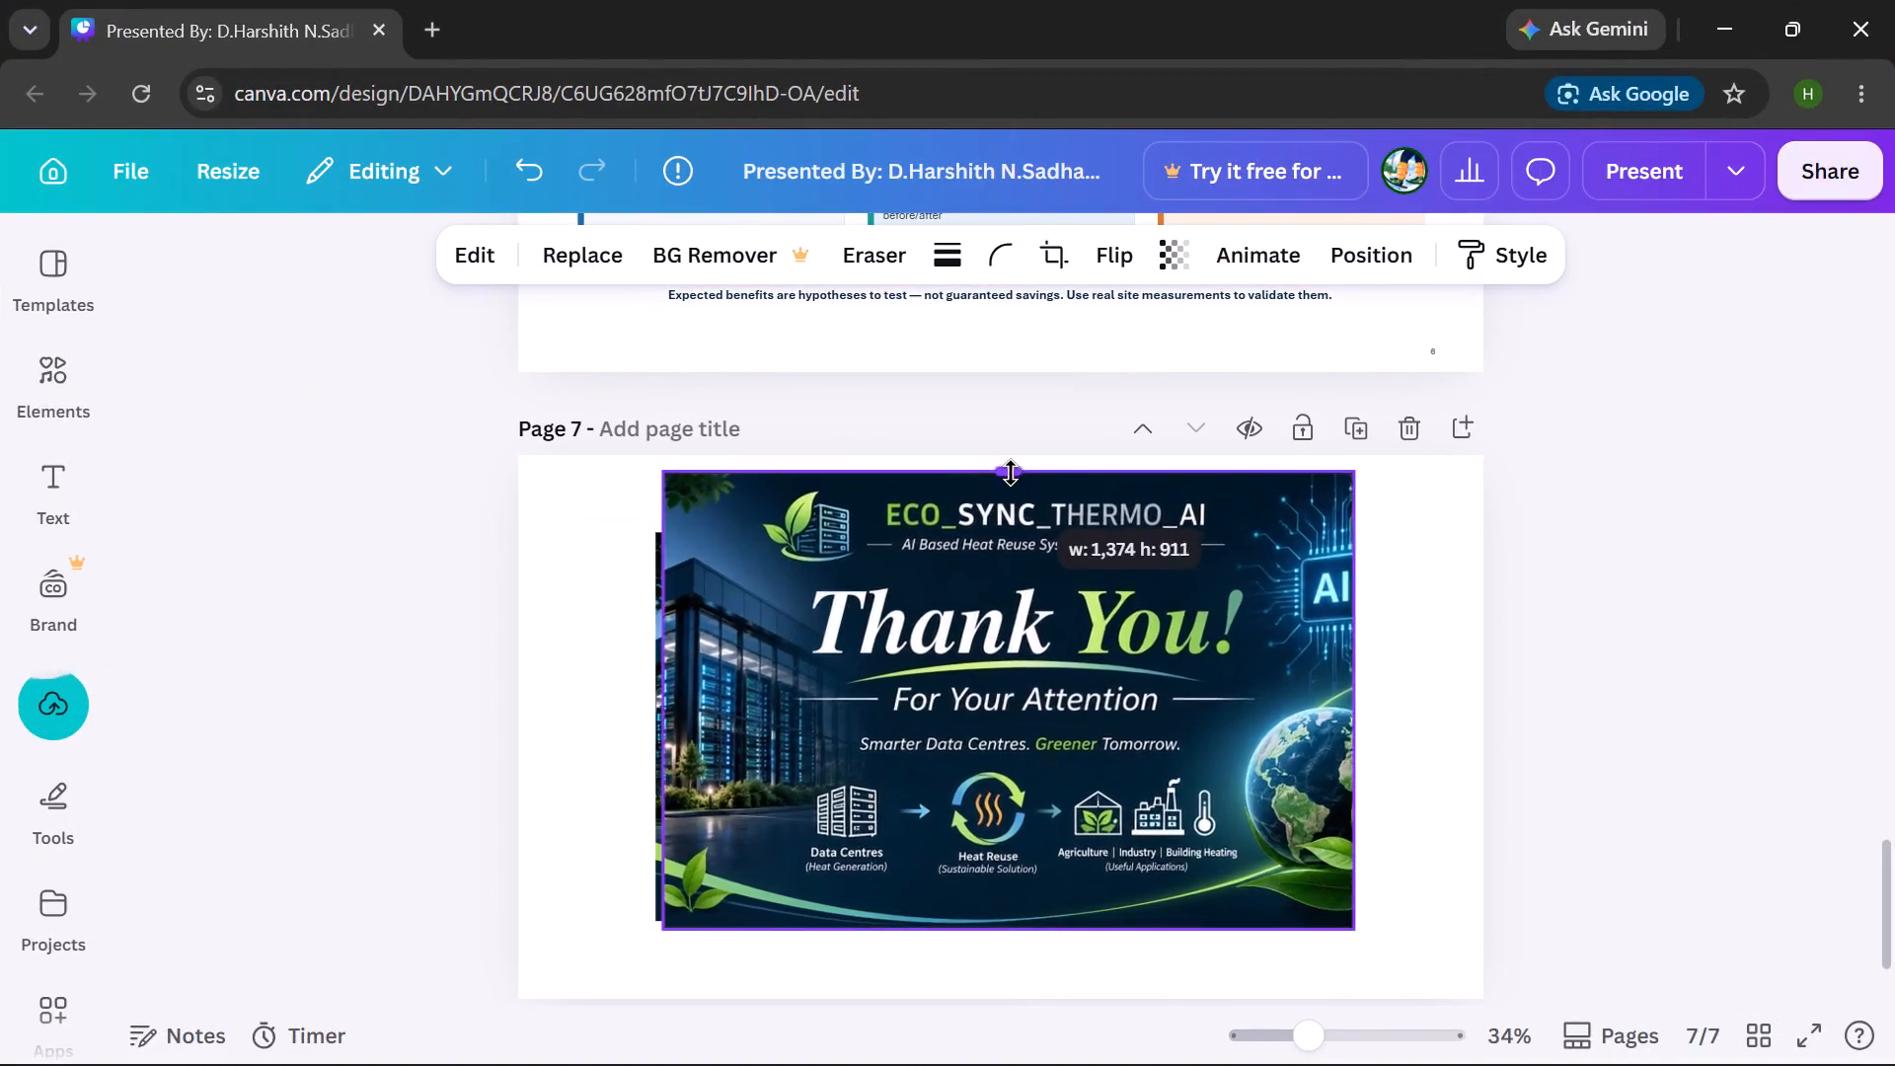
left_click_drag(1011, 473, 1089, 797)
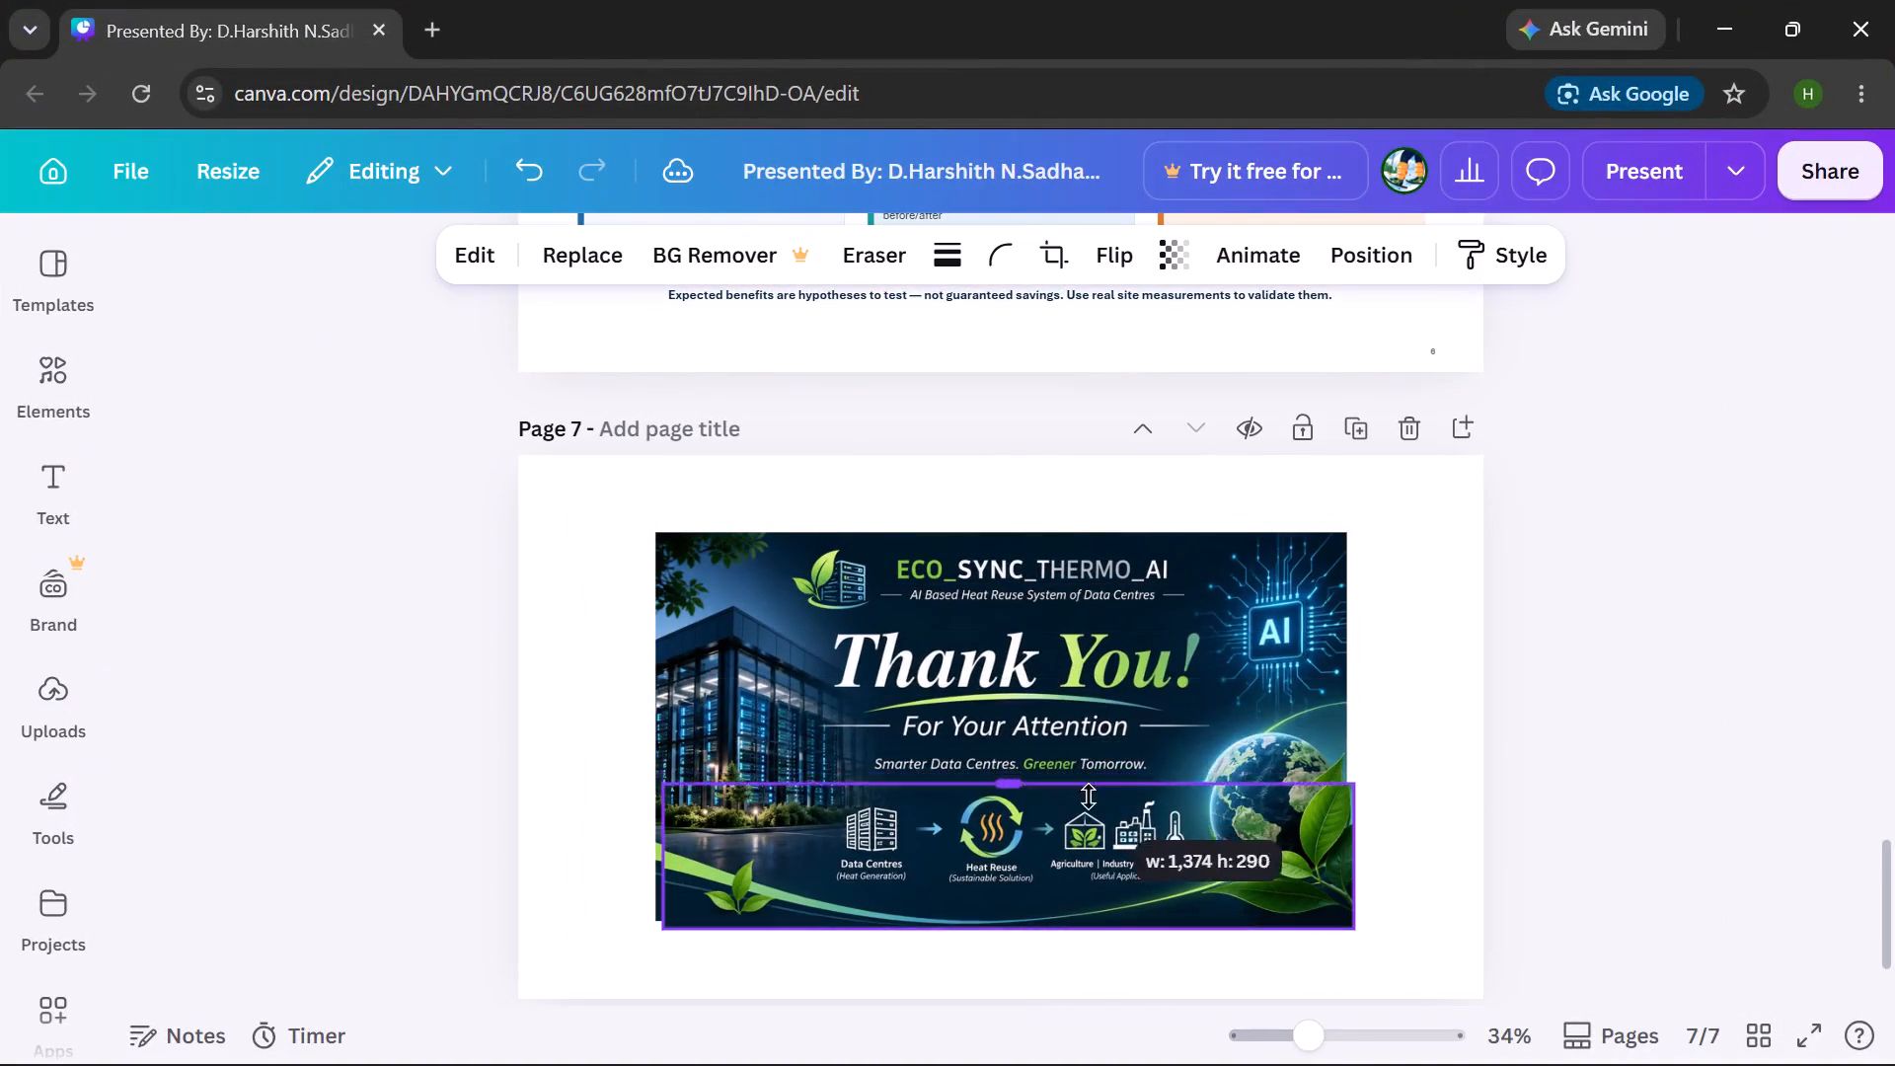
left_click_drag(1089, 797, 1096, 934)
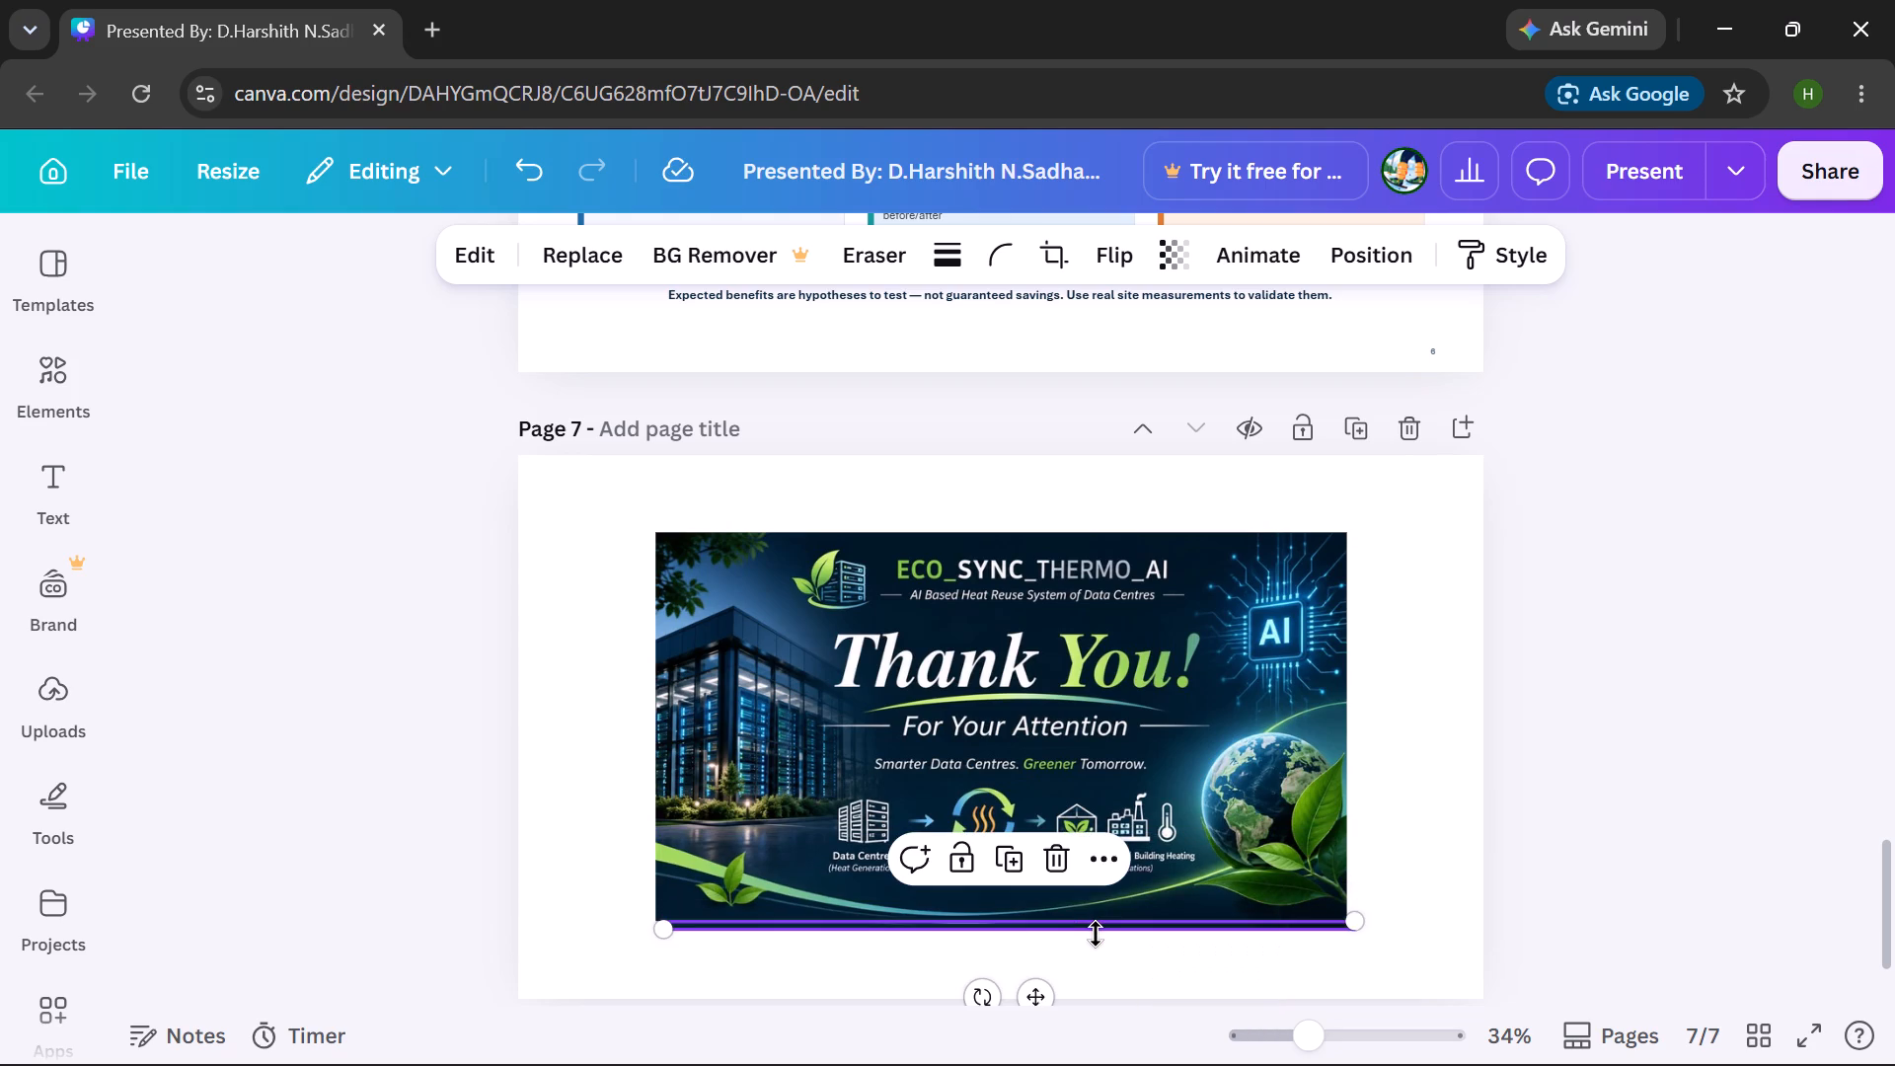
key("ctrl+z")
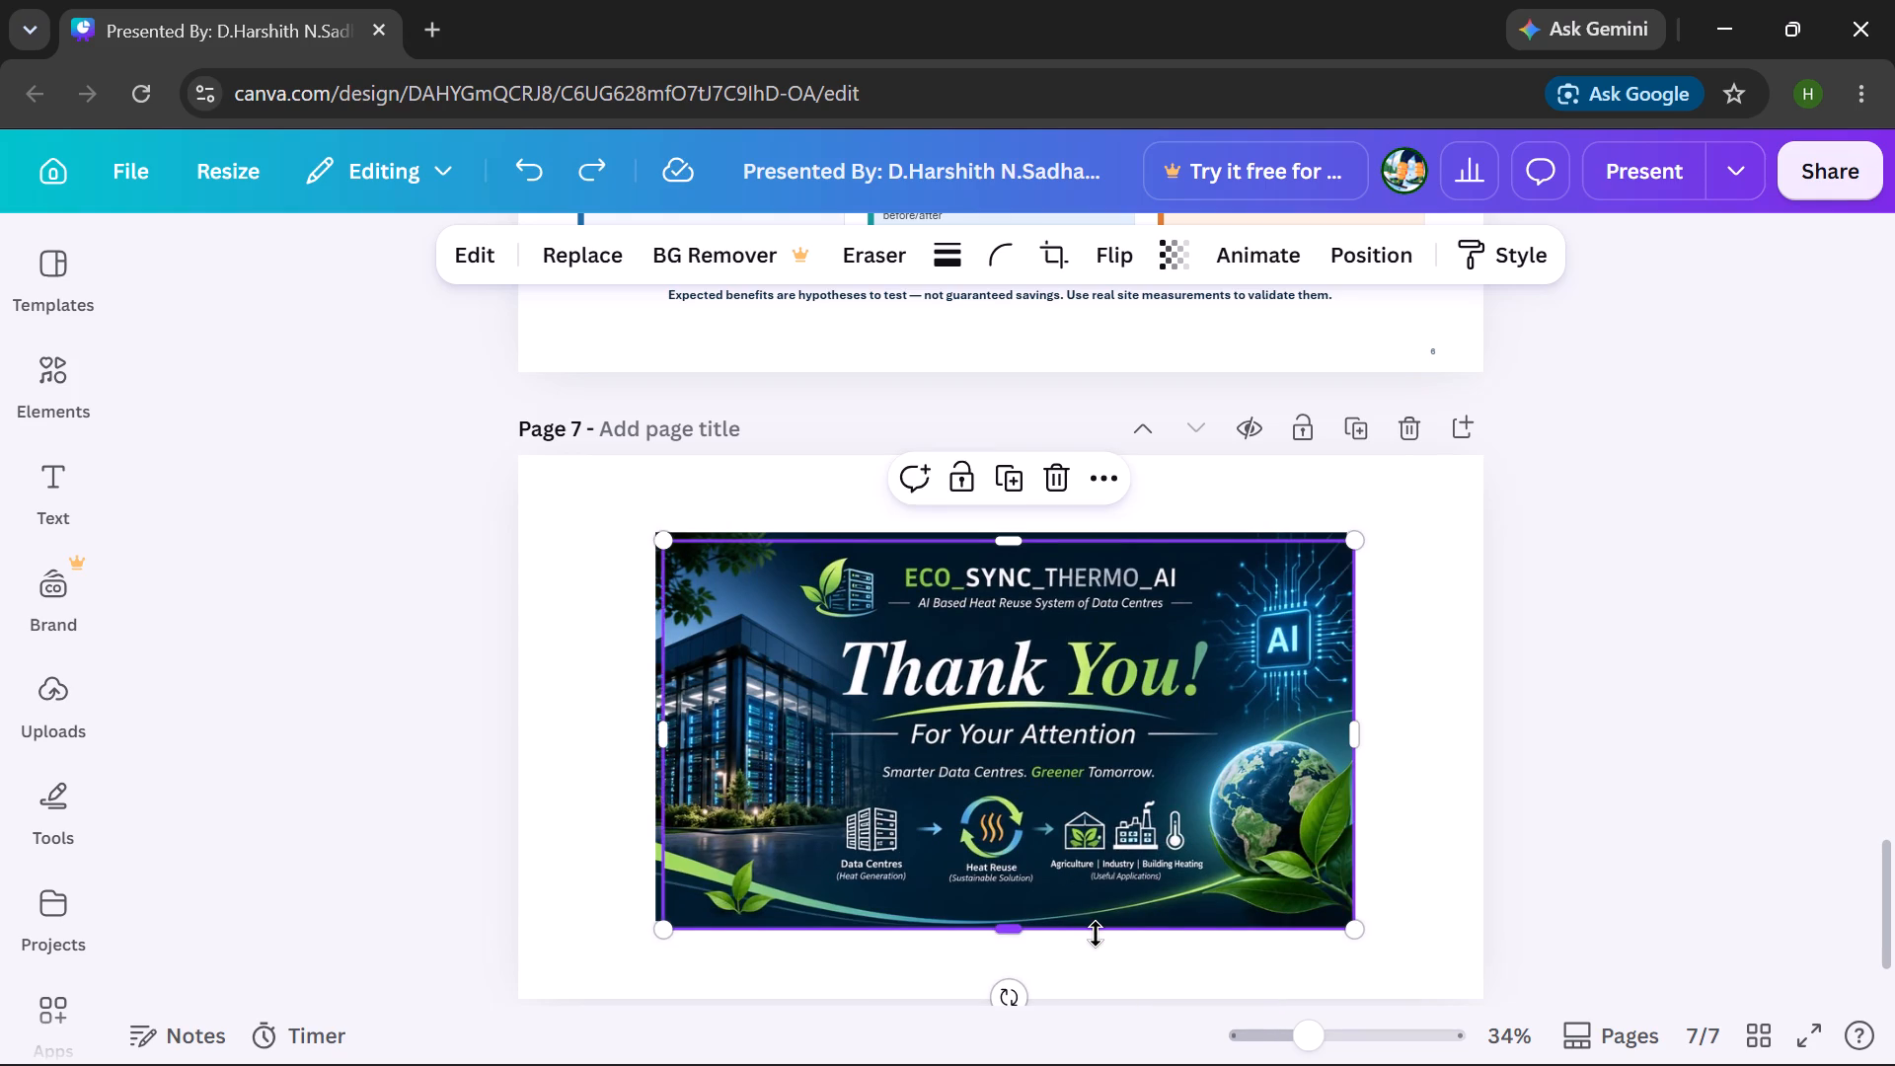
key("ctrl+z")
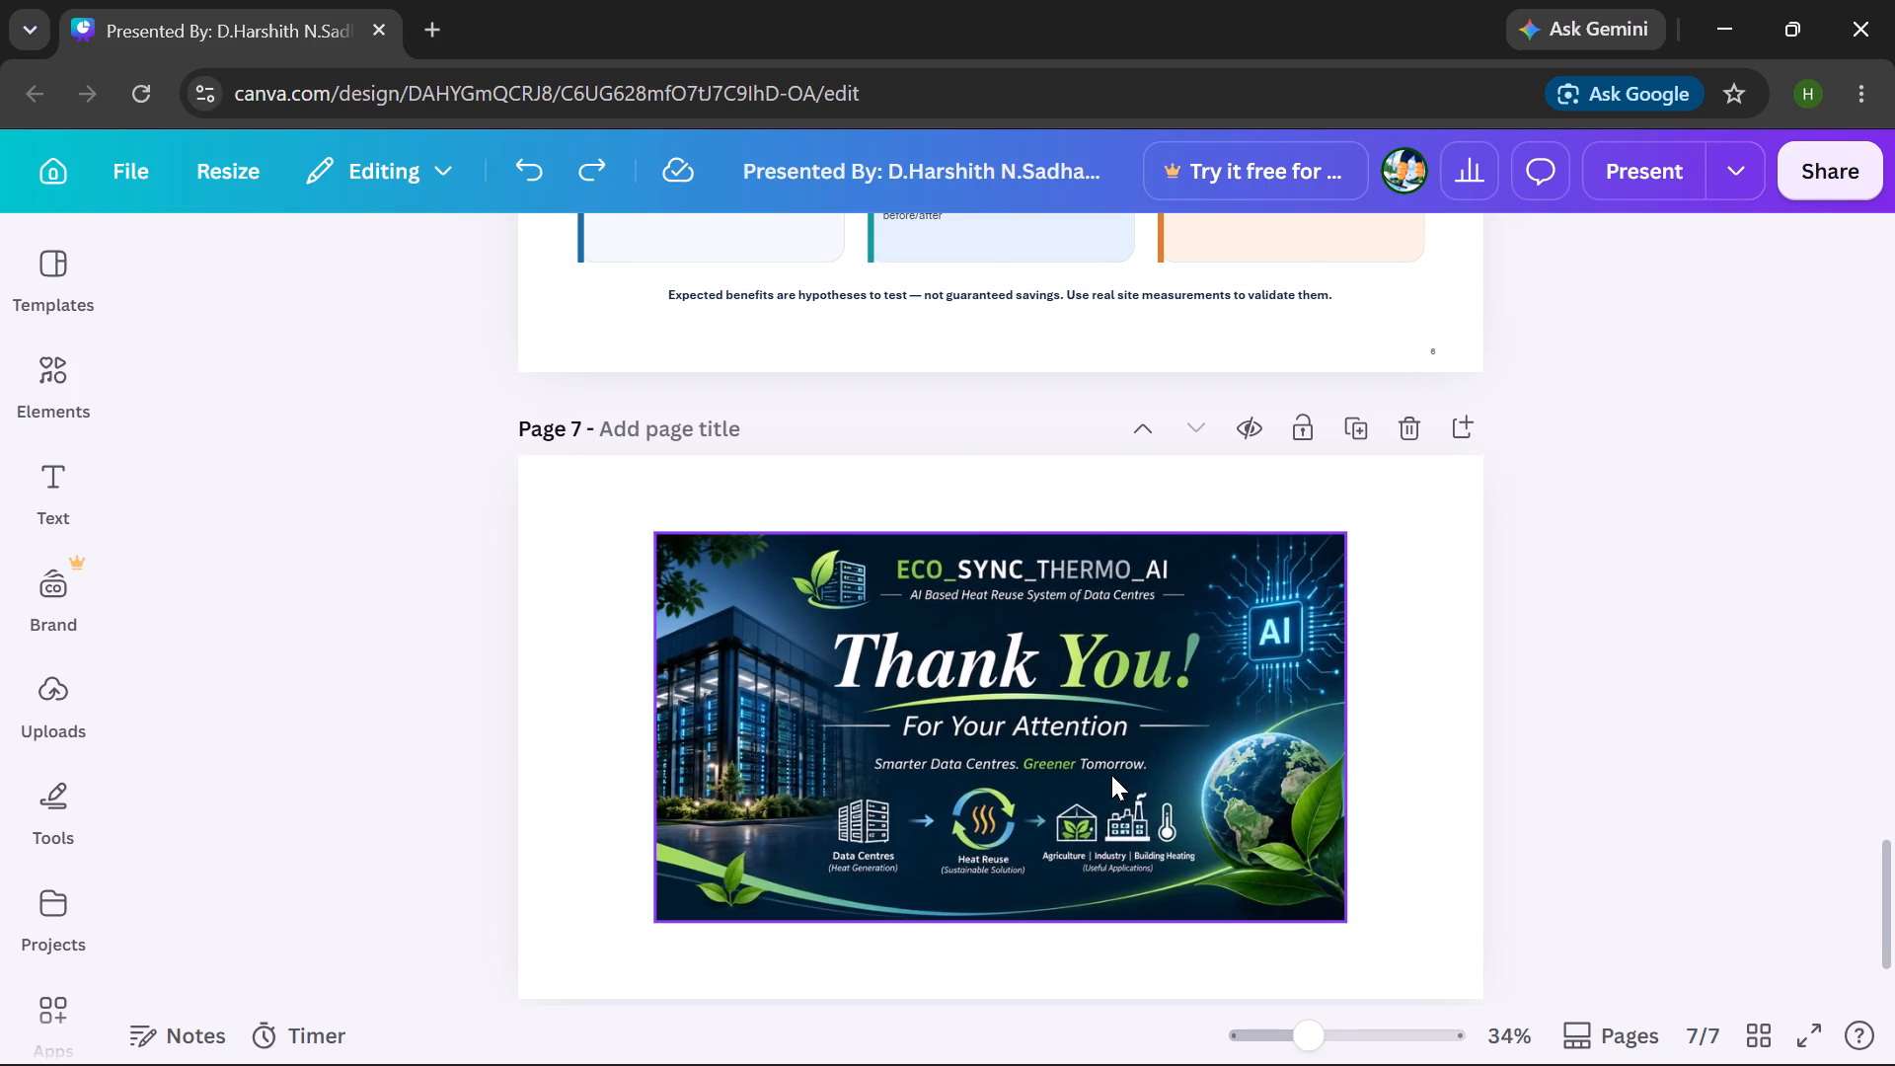
Enlarge the Thank You image proportionally from its upper-right corner so it extends past the top and right page edges.
left_click(1111, 775)
left_click_drag(1342, 539, 1444, 318)
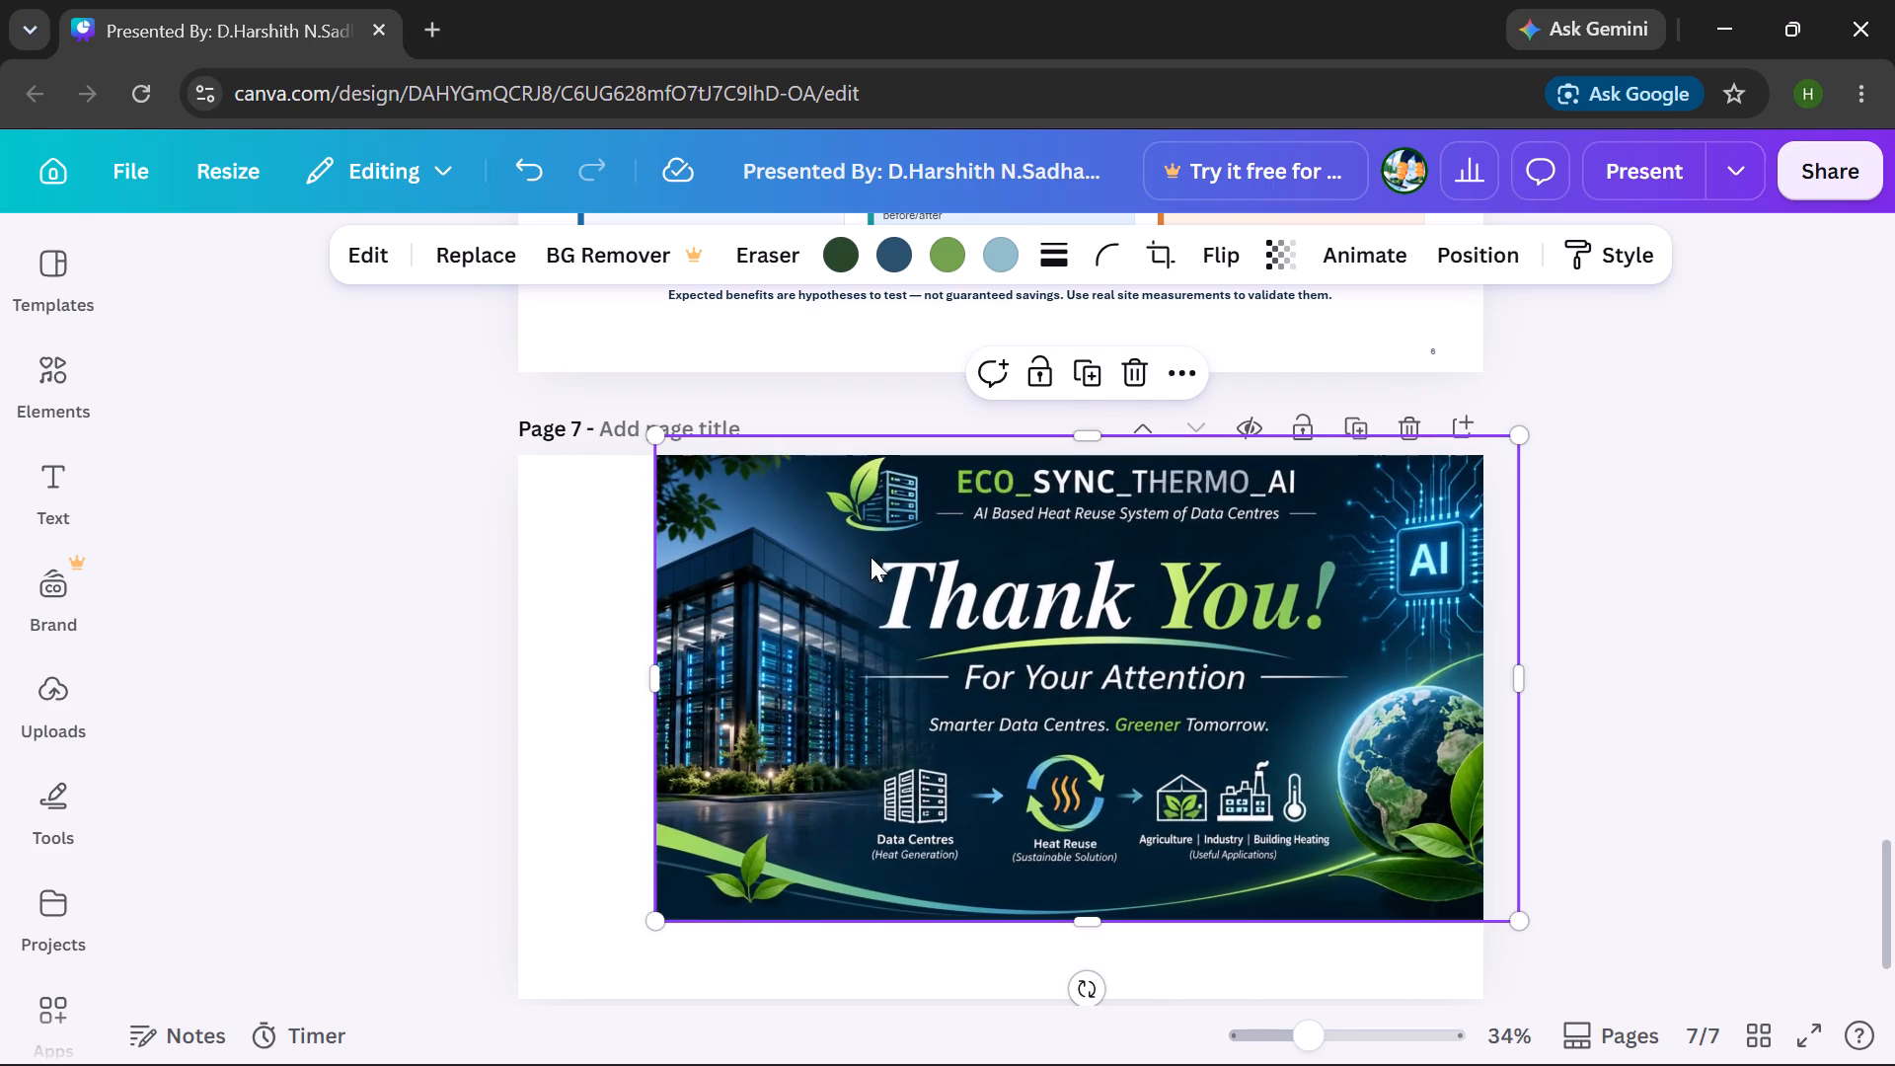
Reposition and enlarge the Thank You image on page 7 so that it fills the whole page edge to edge.
left_click(1060, 729)
left_click_drag(1060, 729, 1027, 745)
left_click_drag(1027, 745, 978, 779)
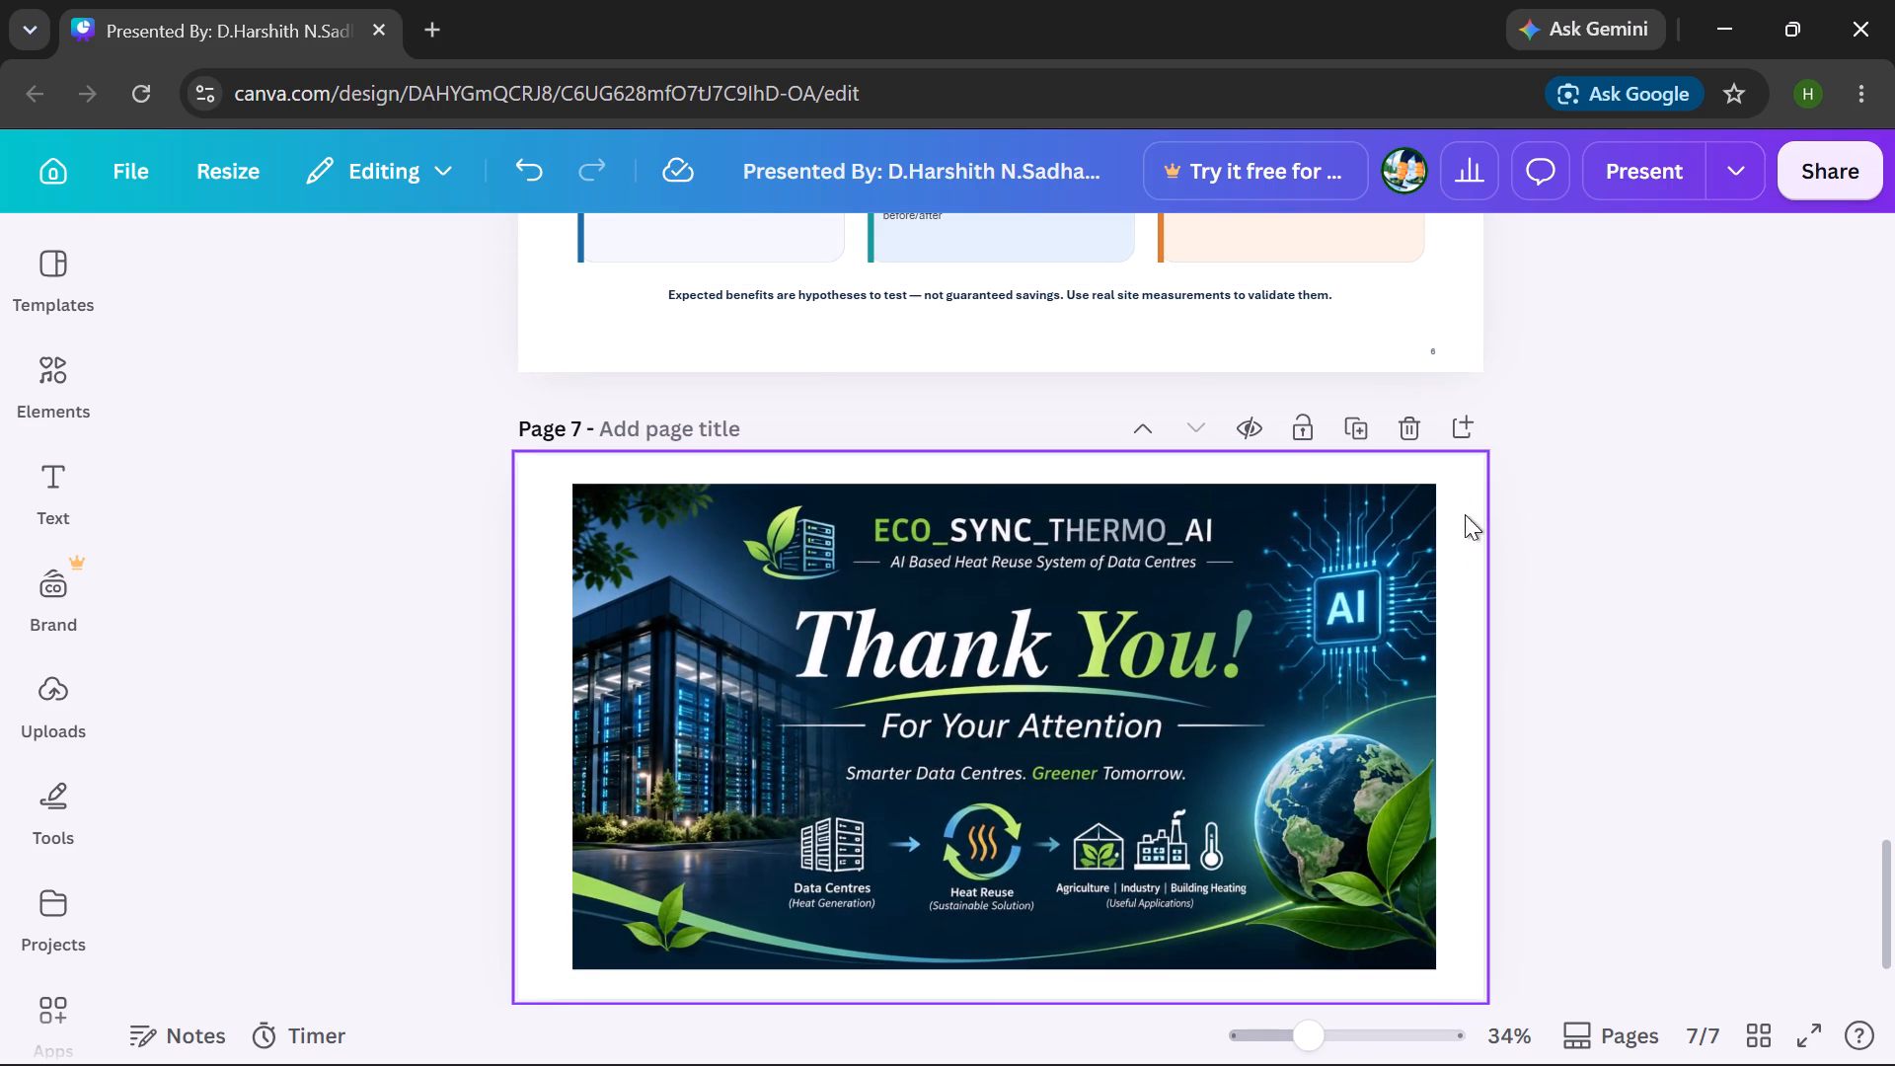
left_click(1432, 486)
left_click_drag(1432, 486, 1480, 464)
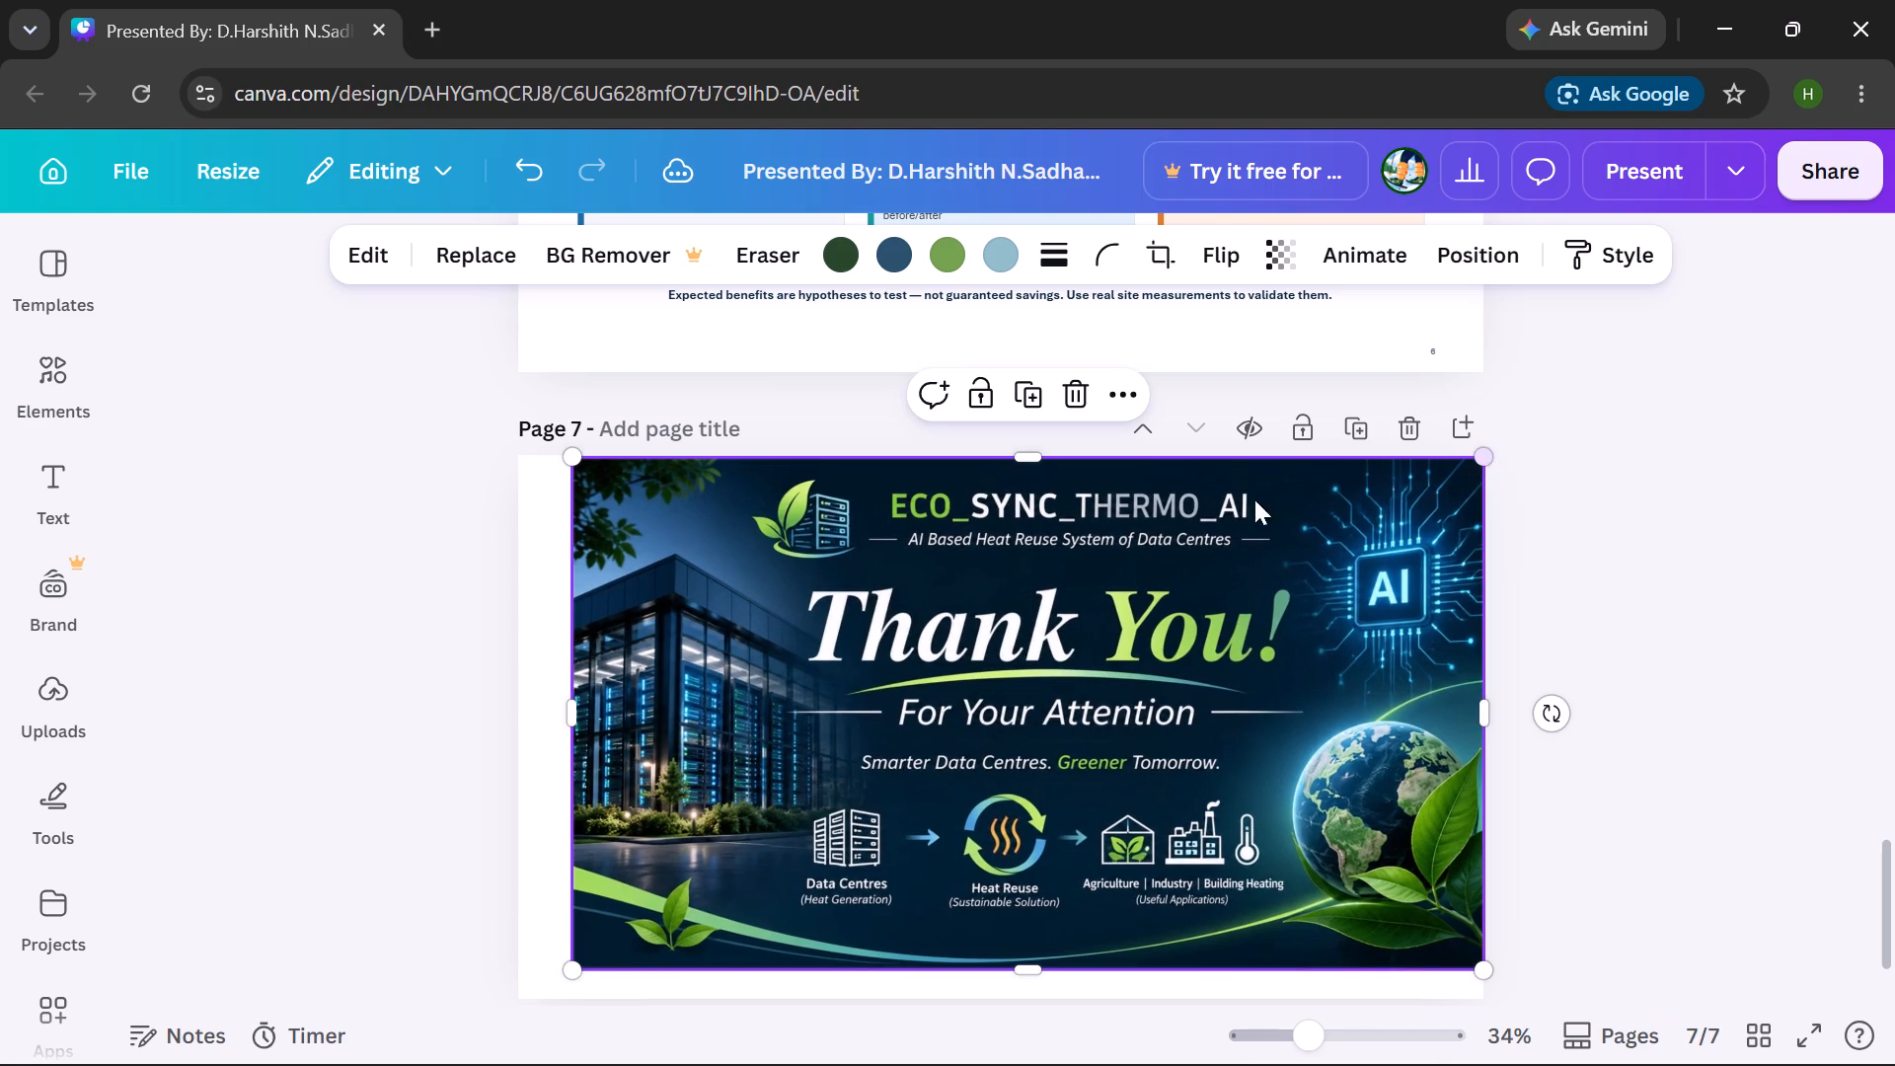
left_click_drag(1056, 558, 1016, 568)
left_click_drag(1087, 555, 1104, 555)
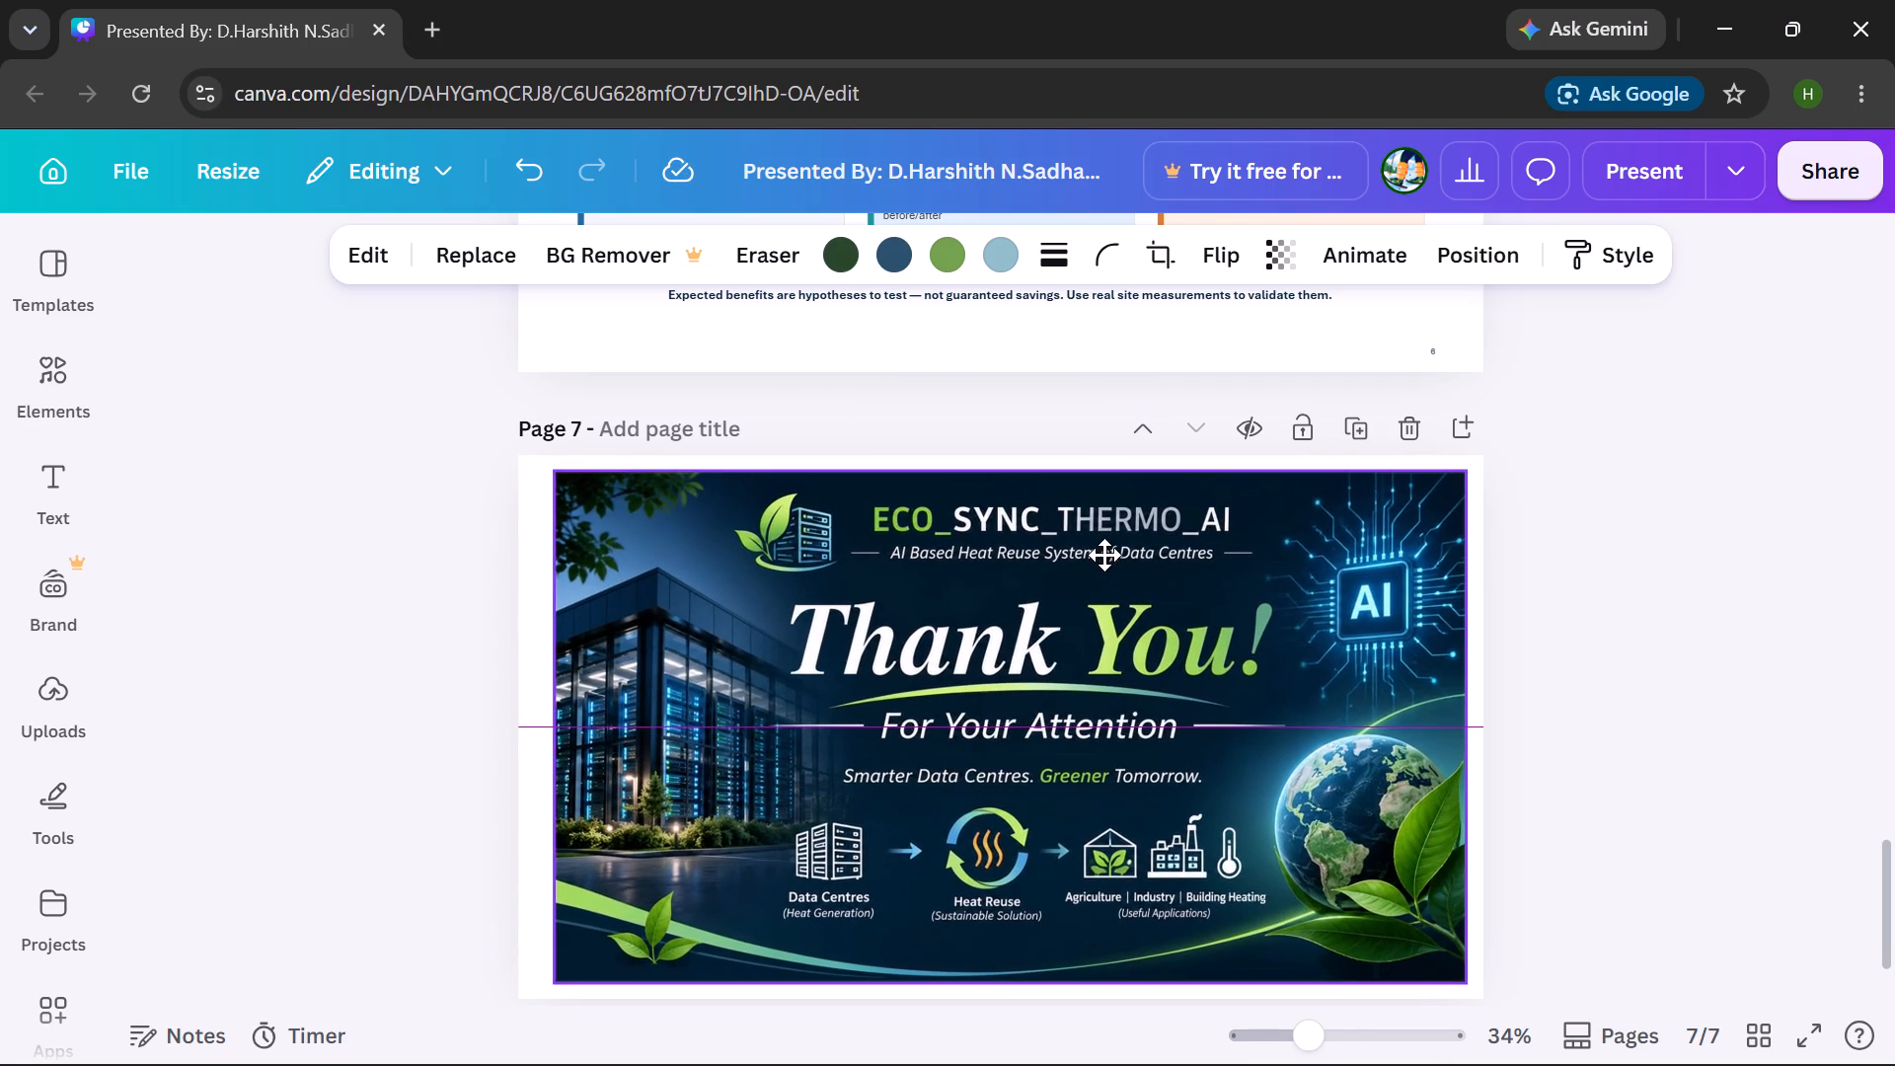
left_click_drag(1104, 555, 1102, 548)
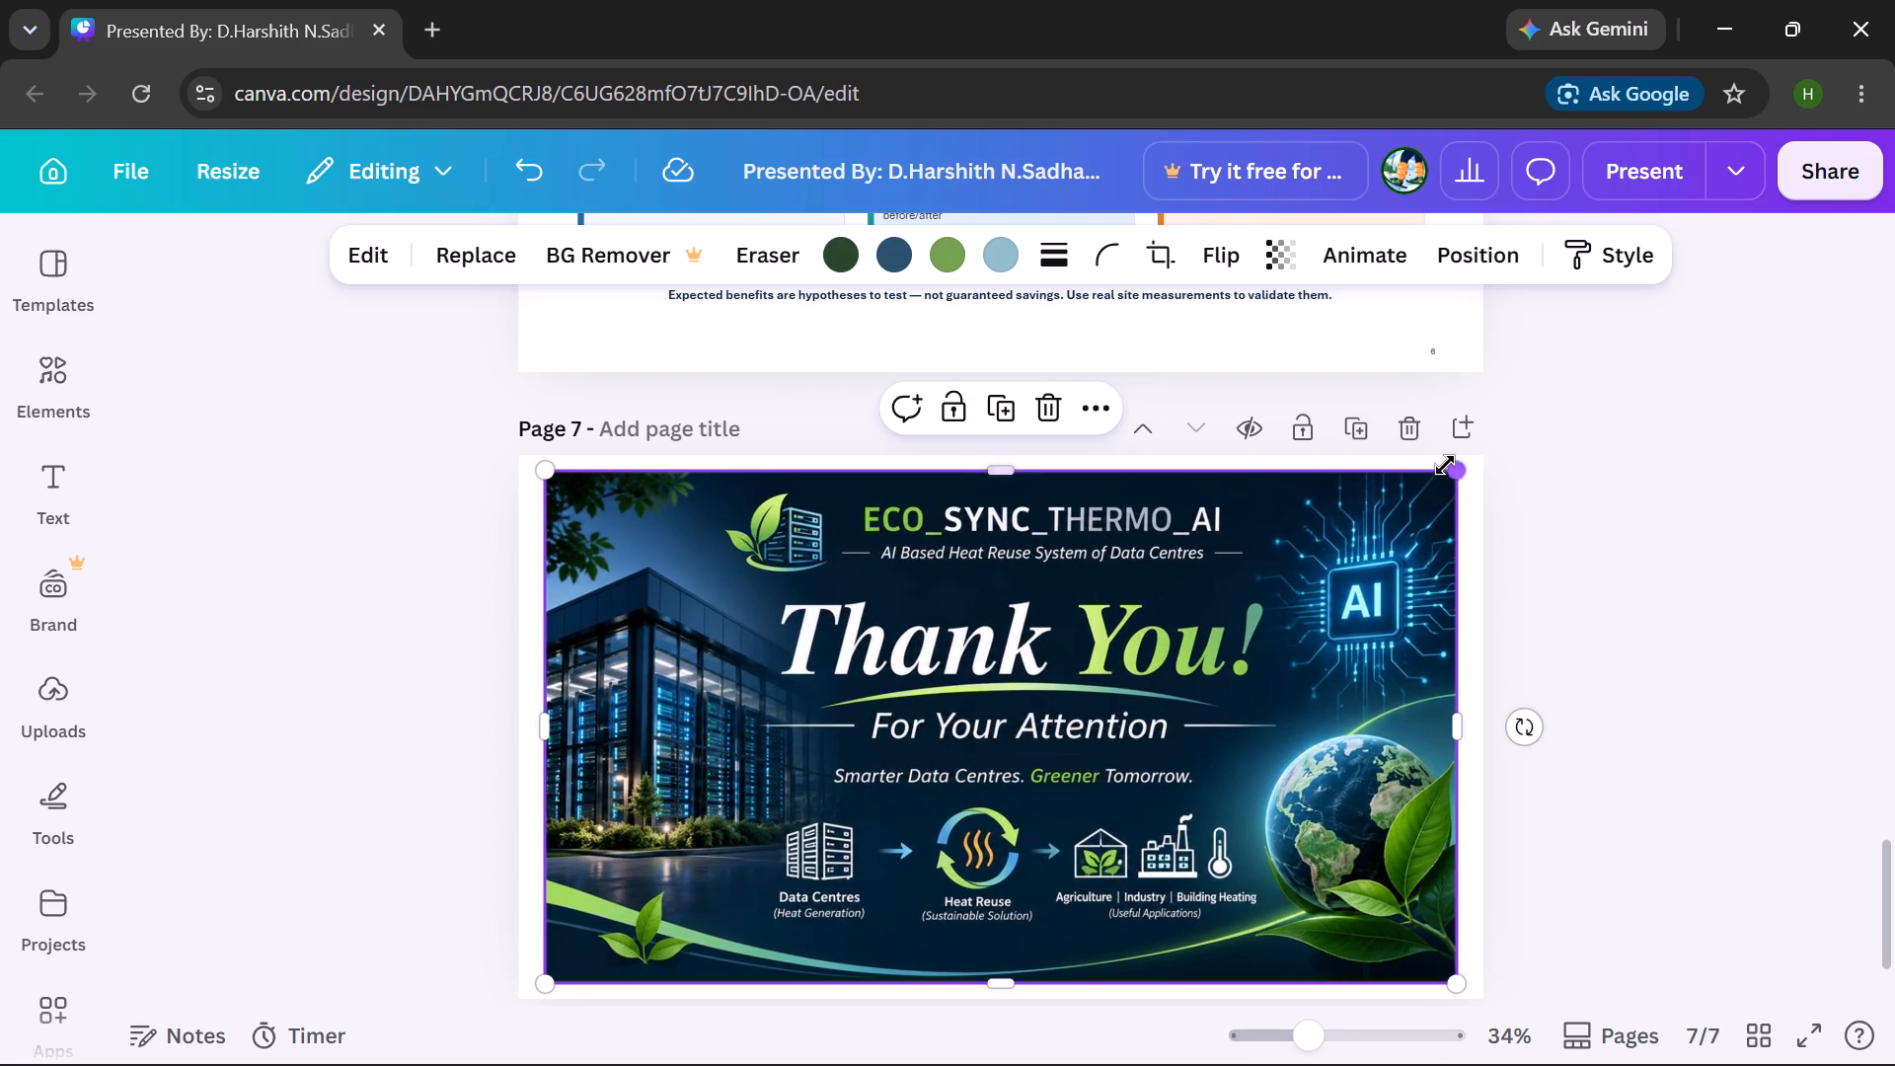
left_click_drag(1445, 465, 1471, 456)
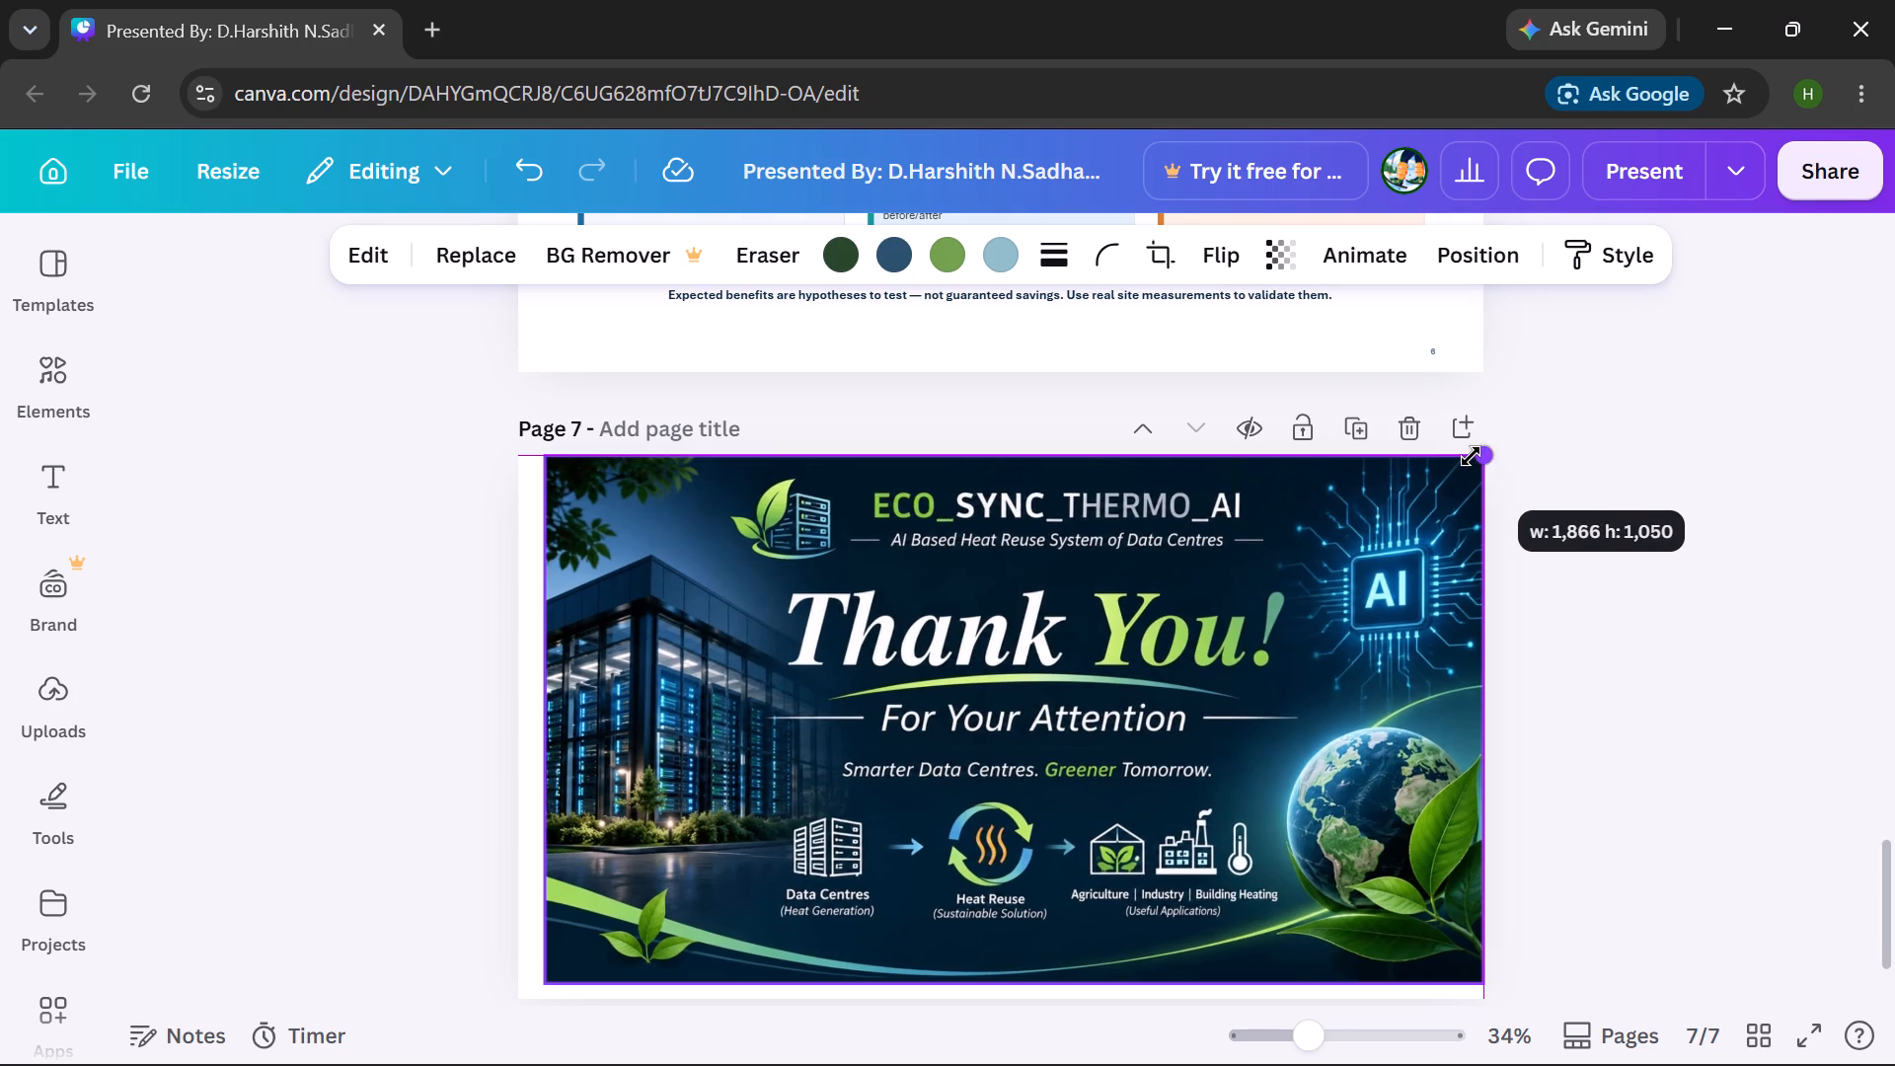
left_click_drag(1471, 456, 1475, 455)
left_click_drag(938, 634, 931, 645)
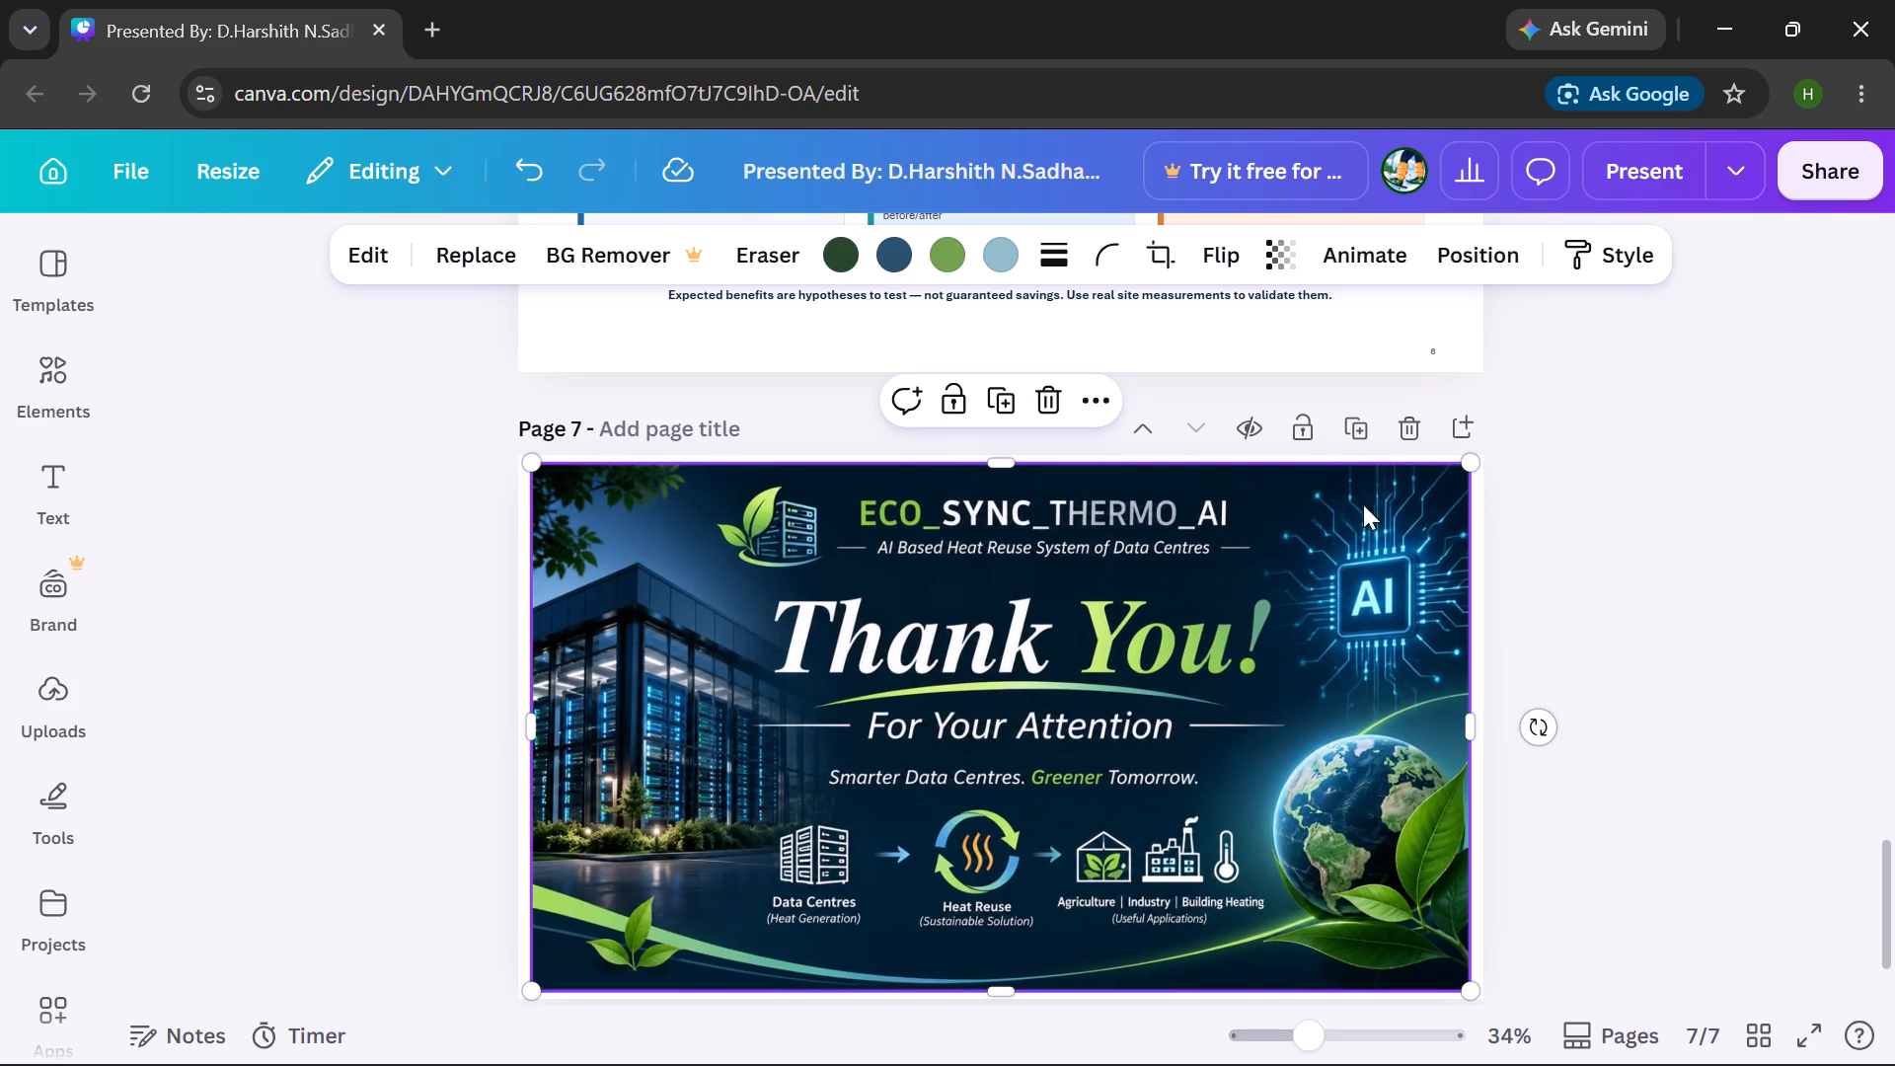
left_click_drag(1466, 471, 1488, 453)
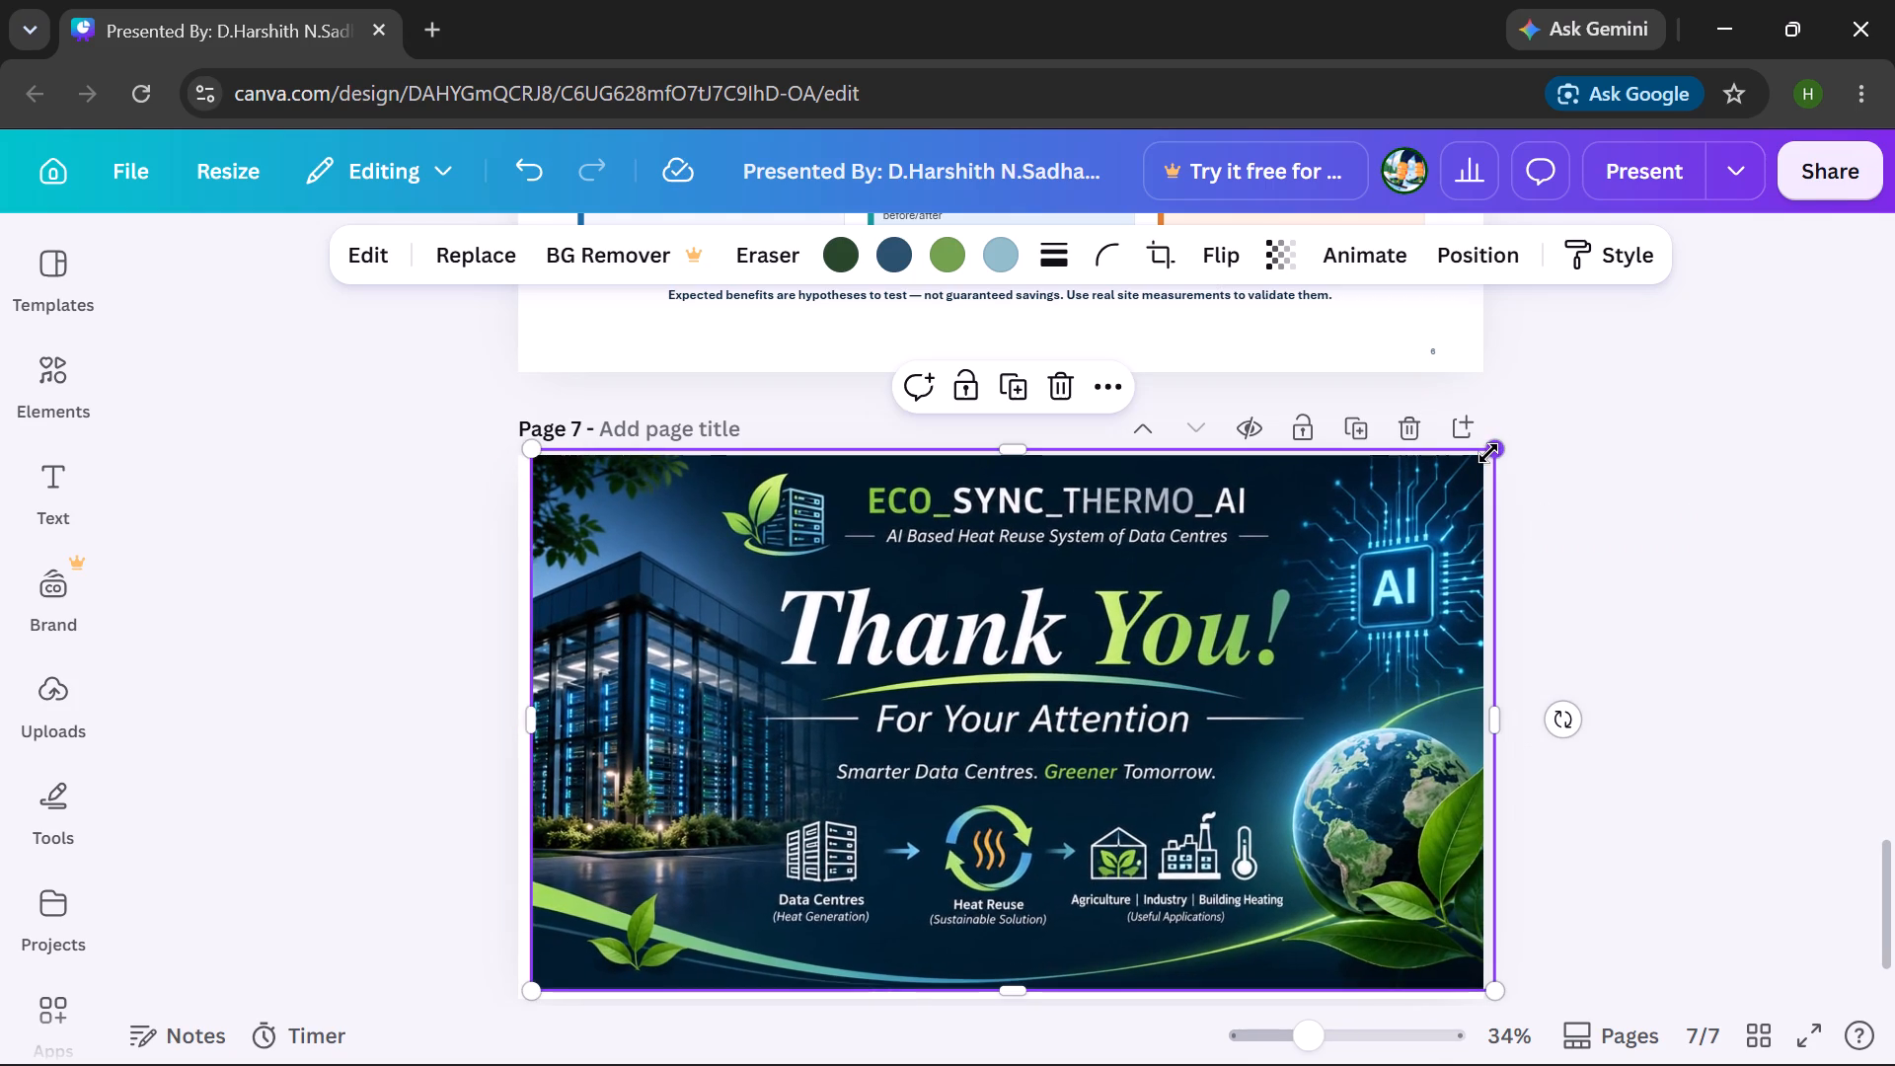
left_click_drag(1218, 661, 1173, 675)
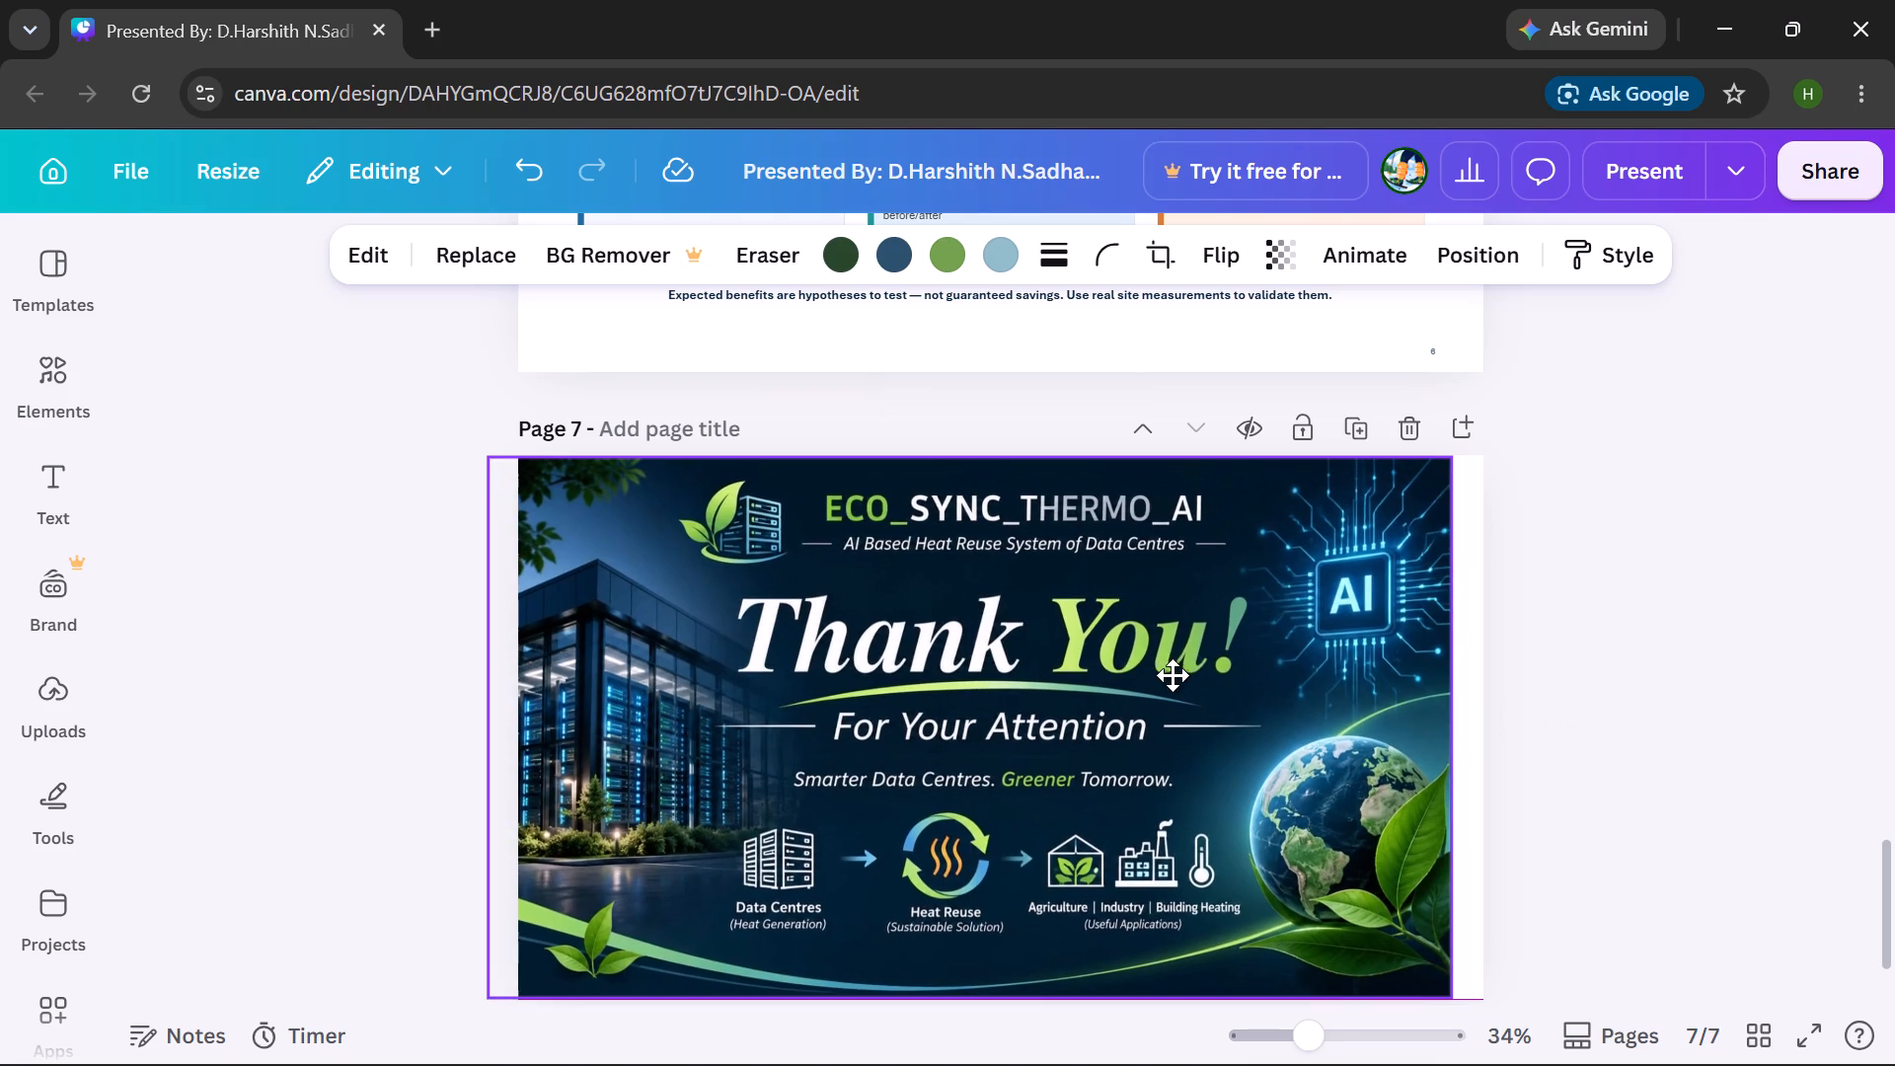
left_click_drag(1173, 675, 1206, 672)
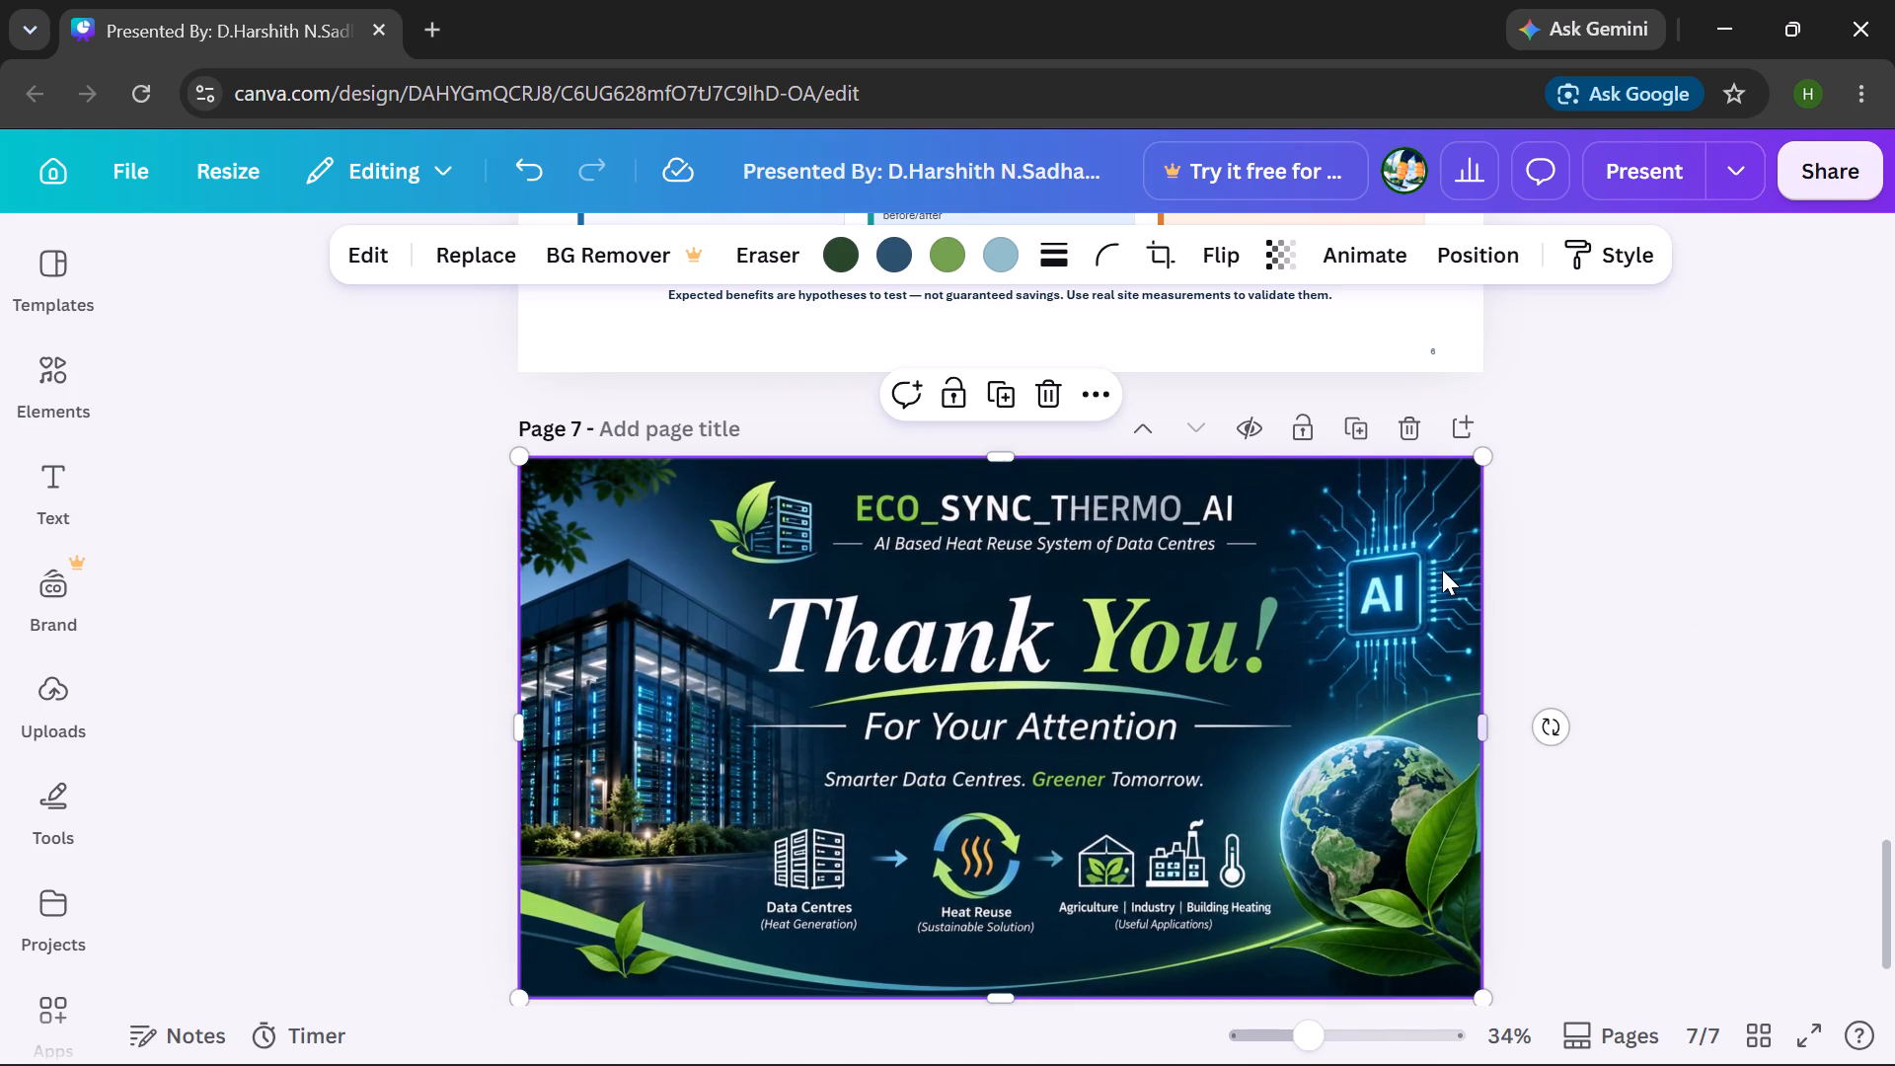
scroll(1442, 570, "down", 1)
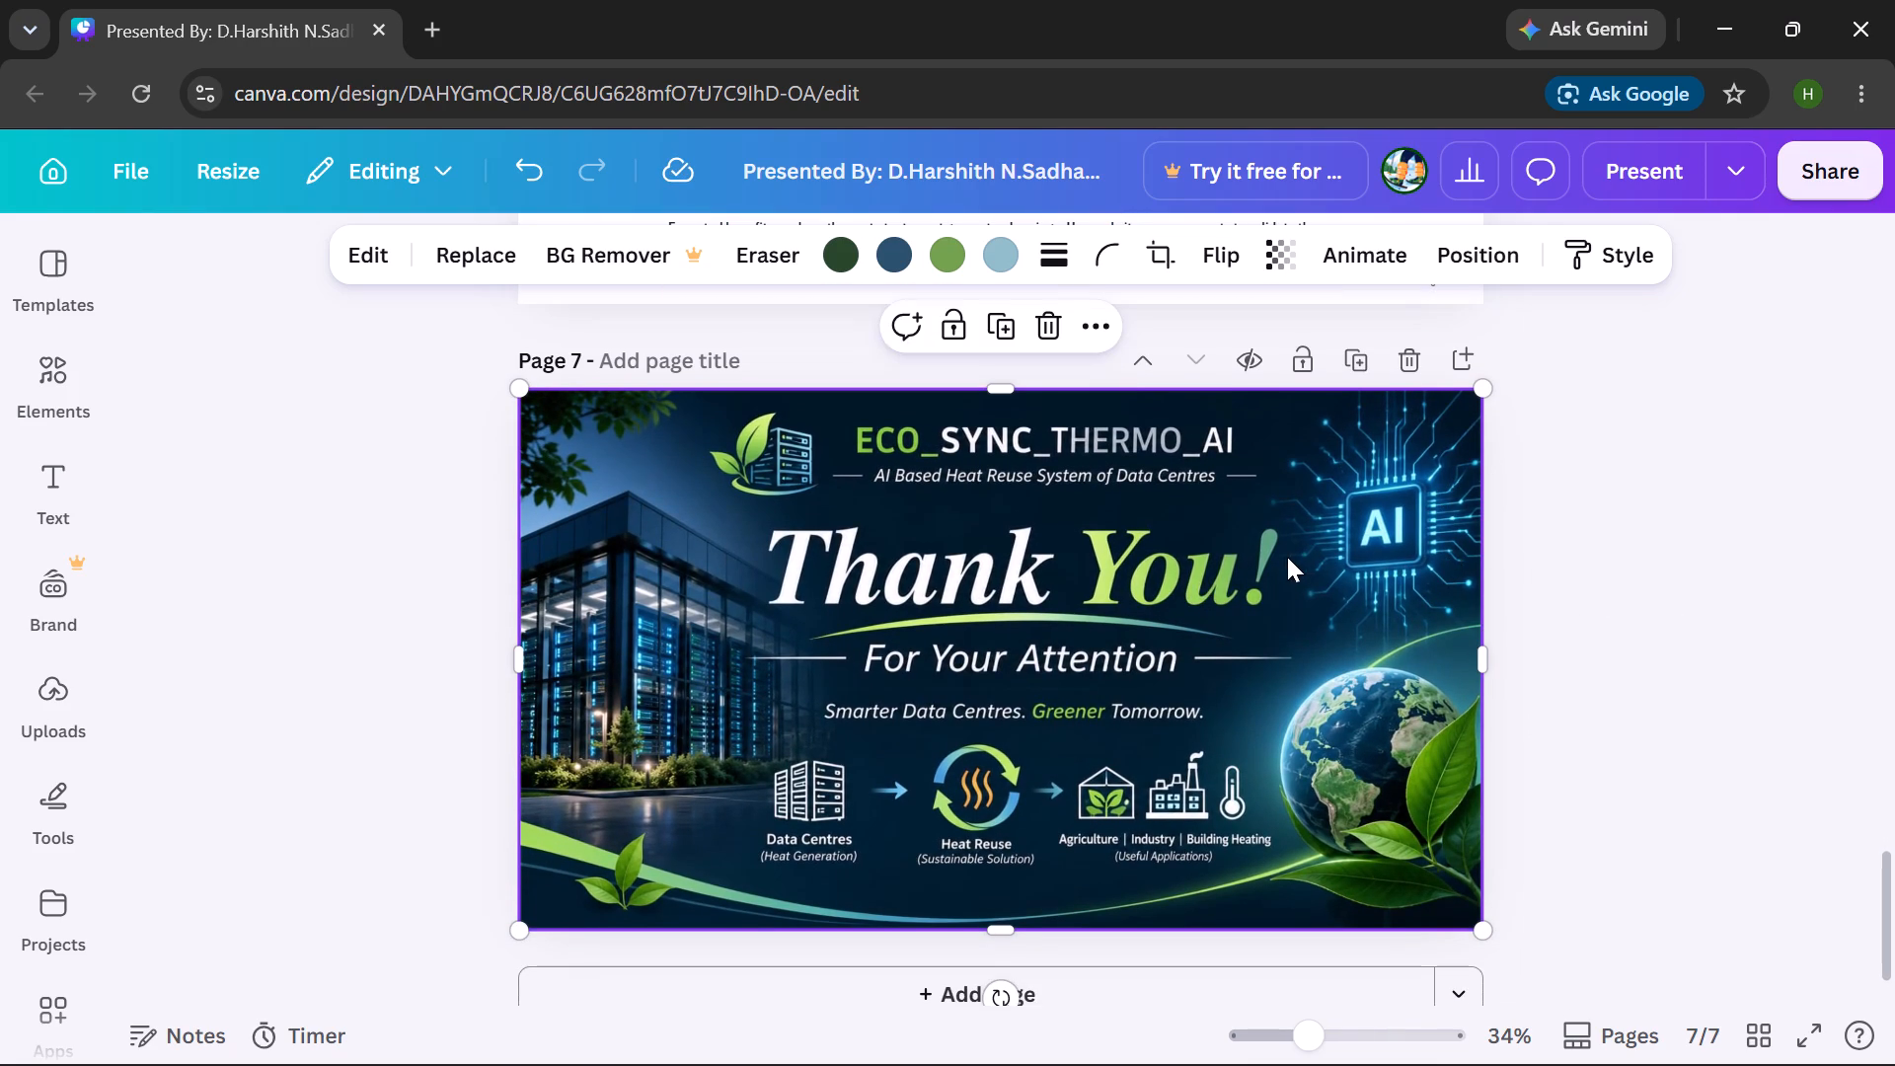
Delete the "Presented By" text box from the cover page.
scroll(1587, 596, "up", 2)
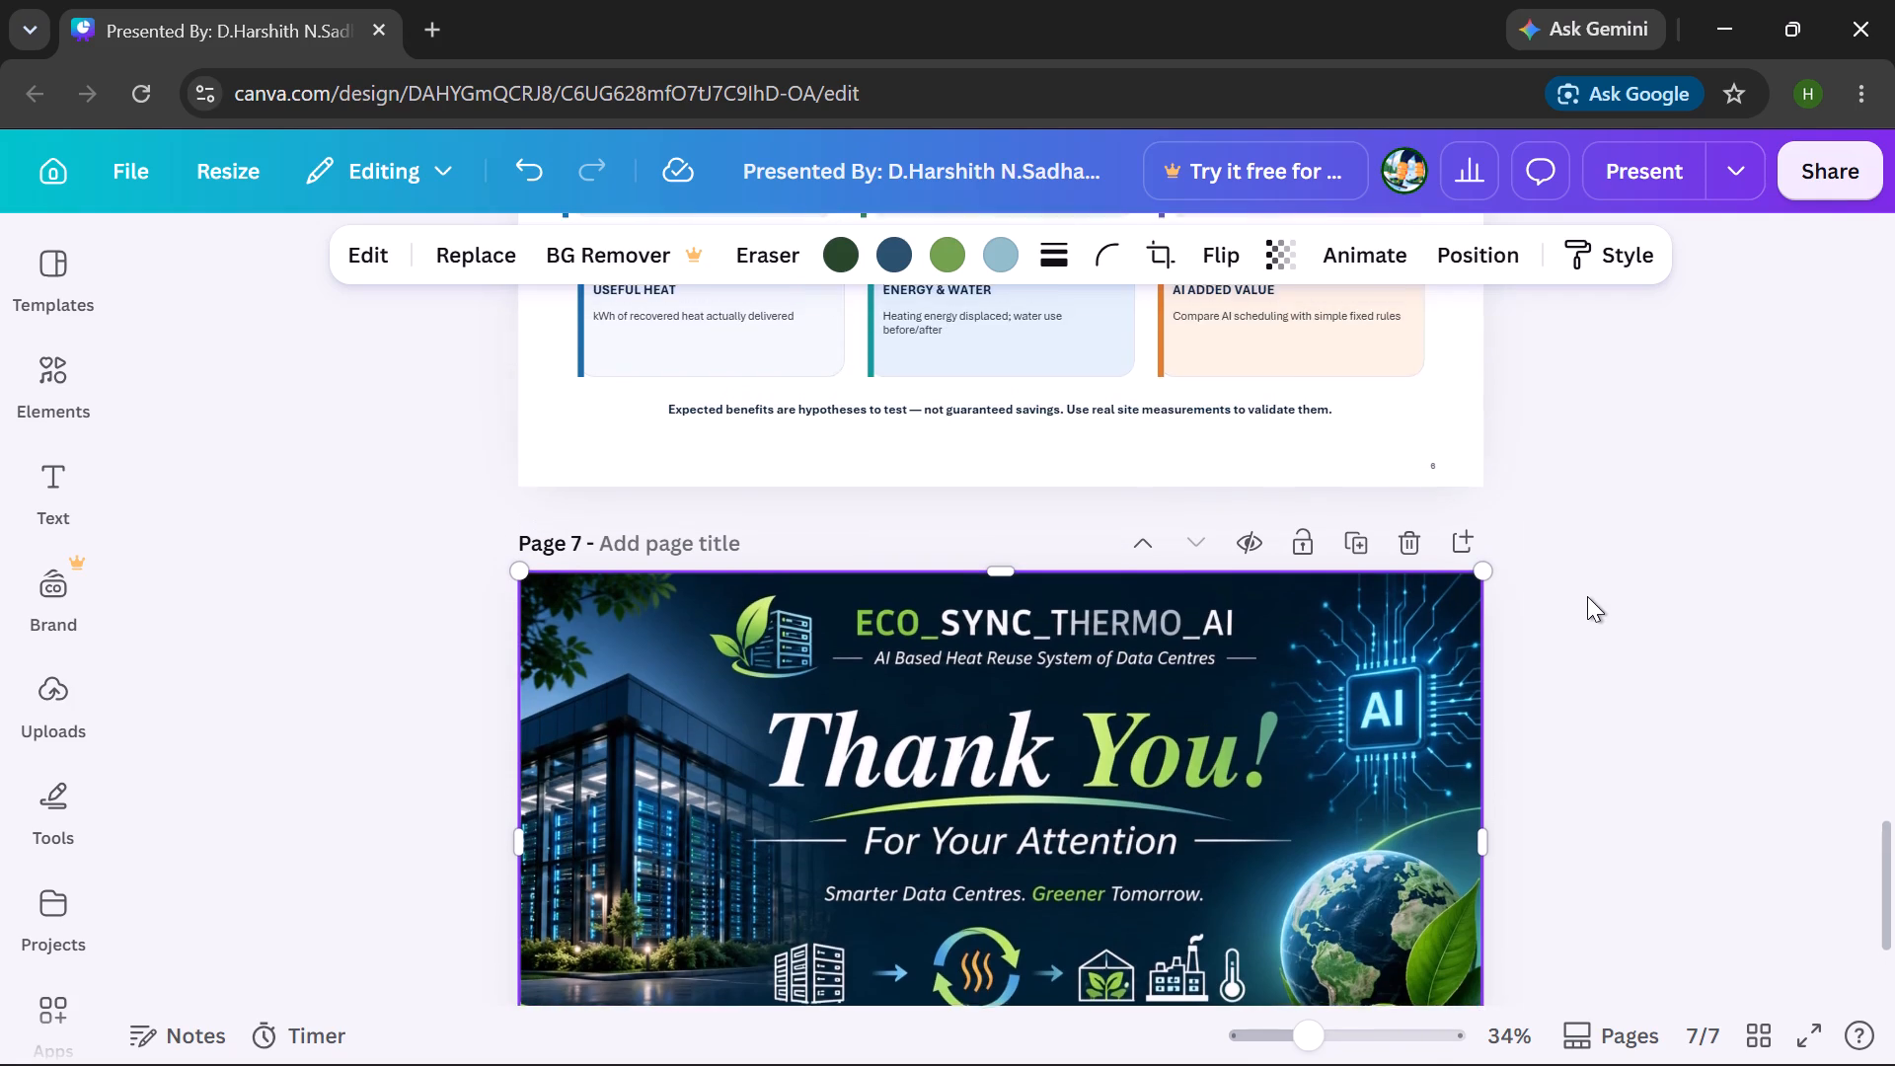
scroll(1587, 596, "up", 3)
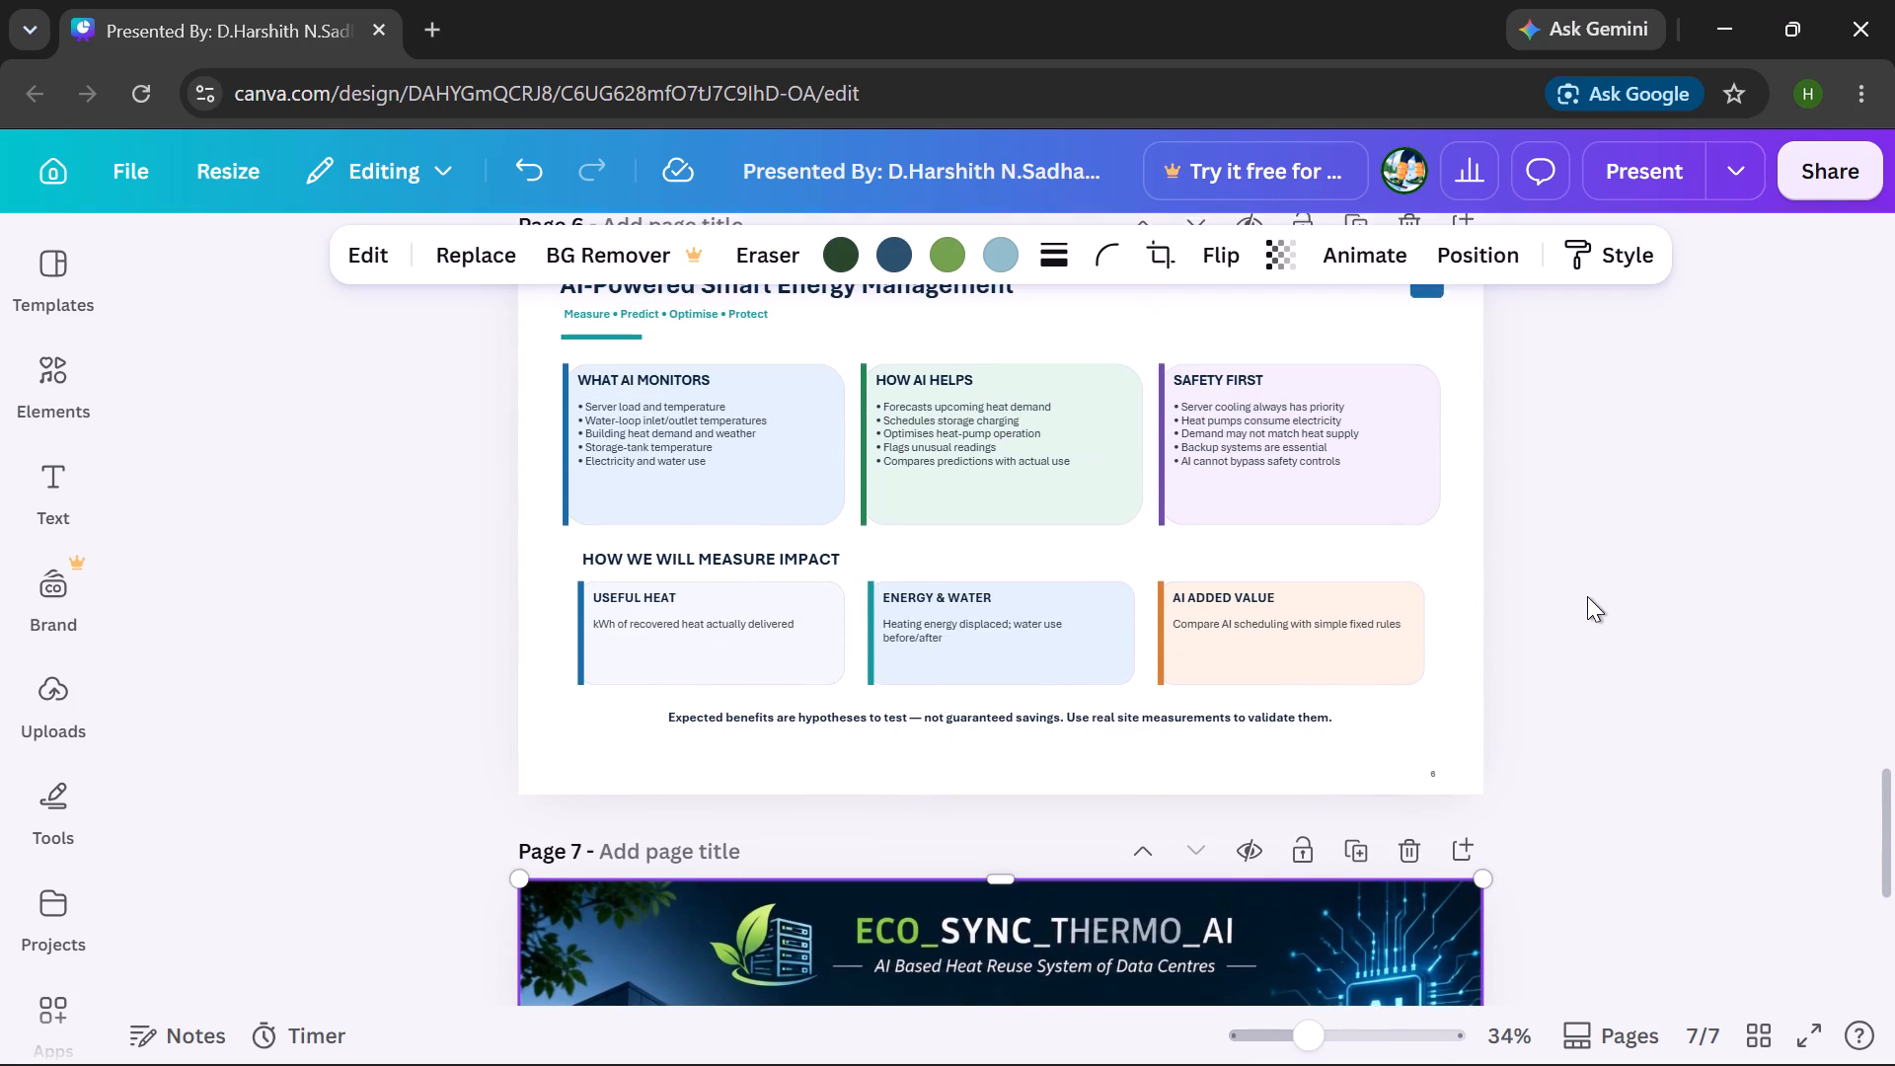
scroll(1587, 596, "up", 4)
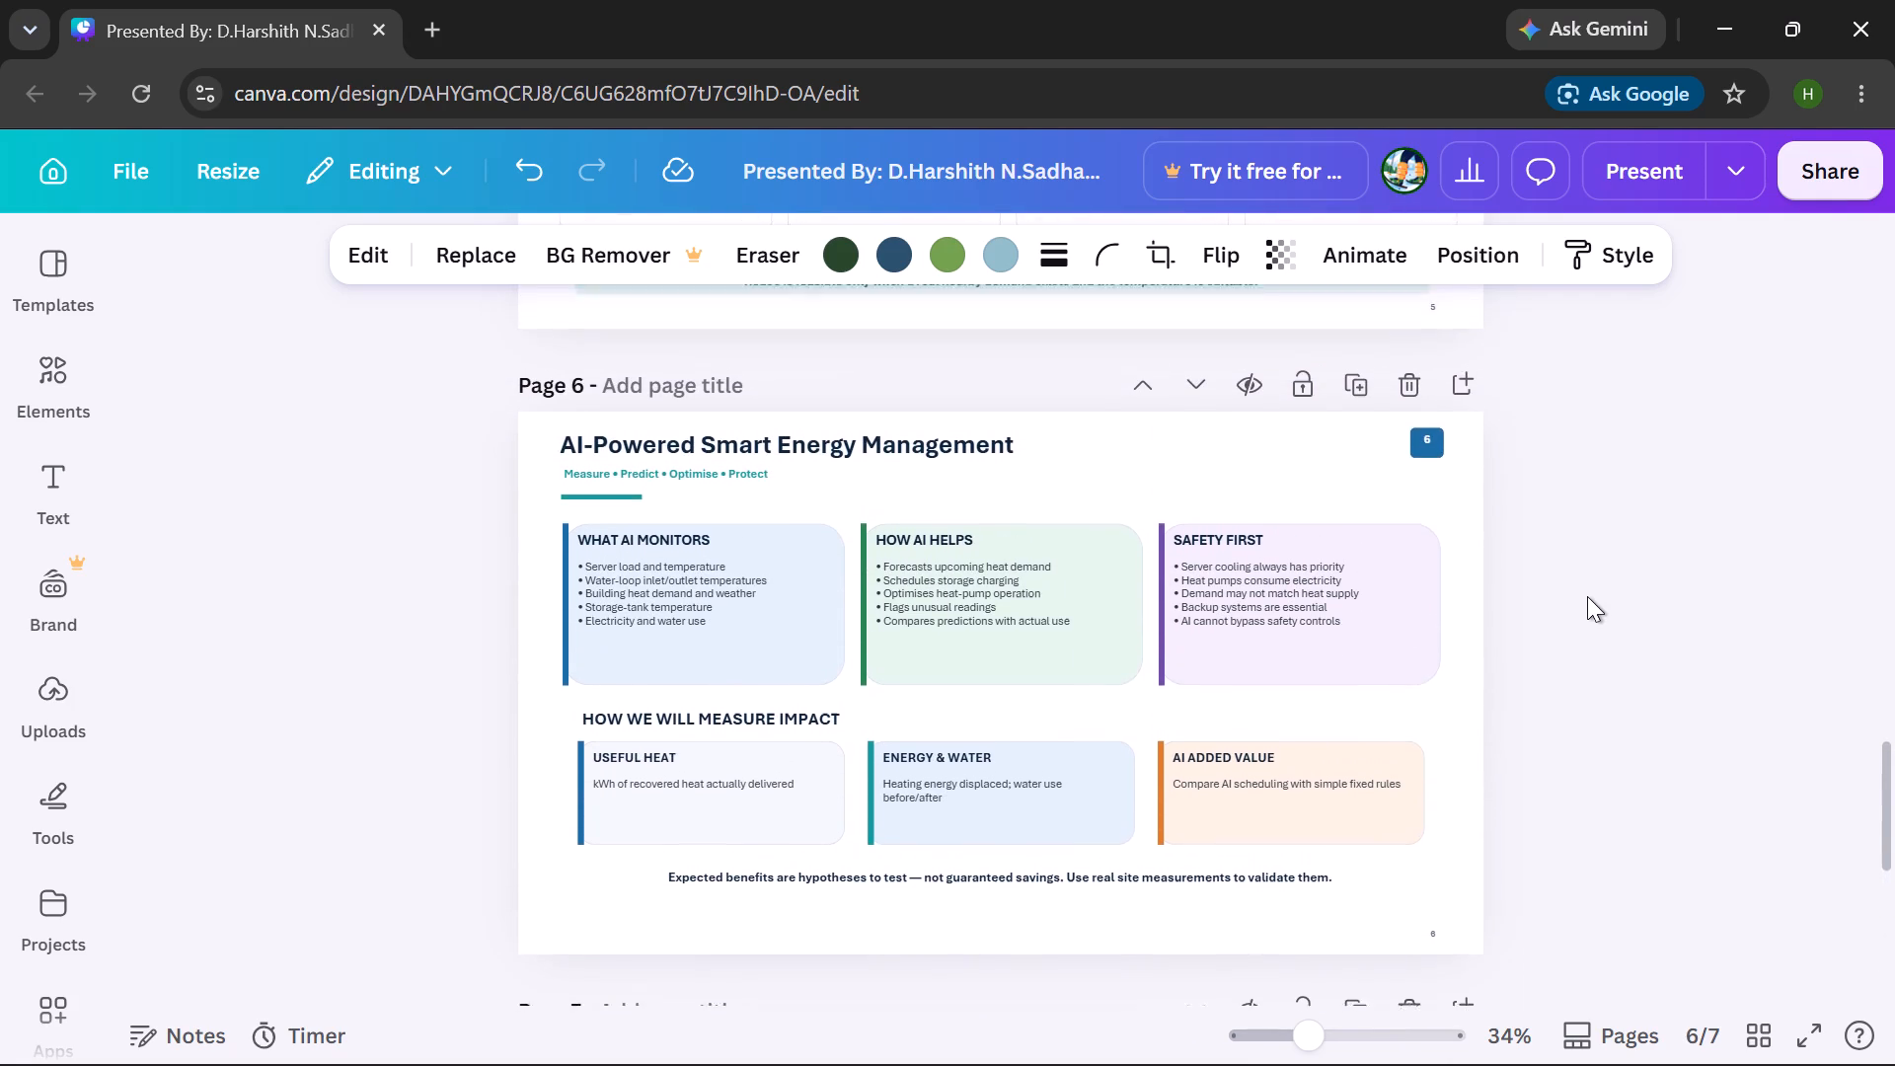
scroll(1587, 596, "up", 3)
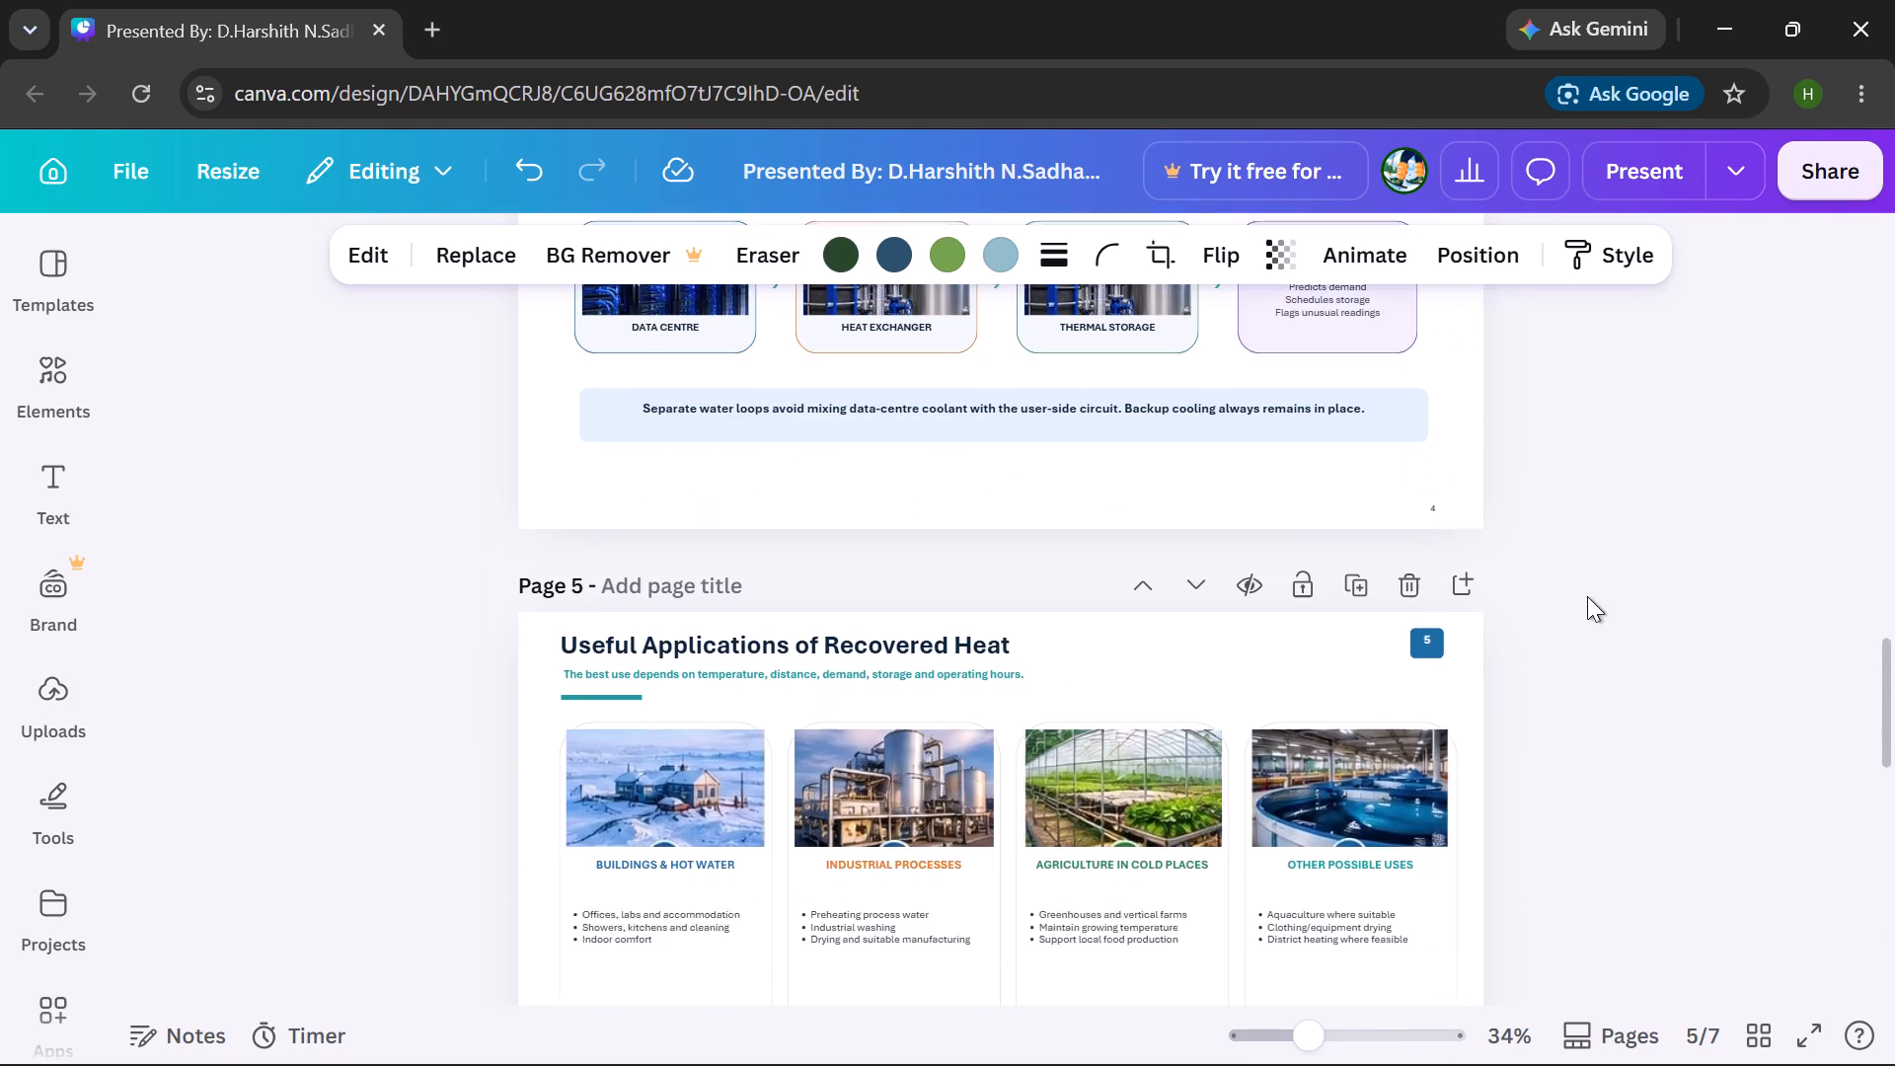
scroll(1587, 596, "up", 3)
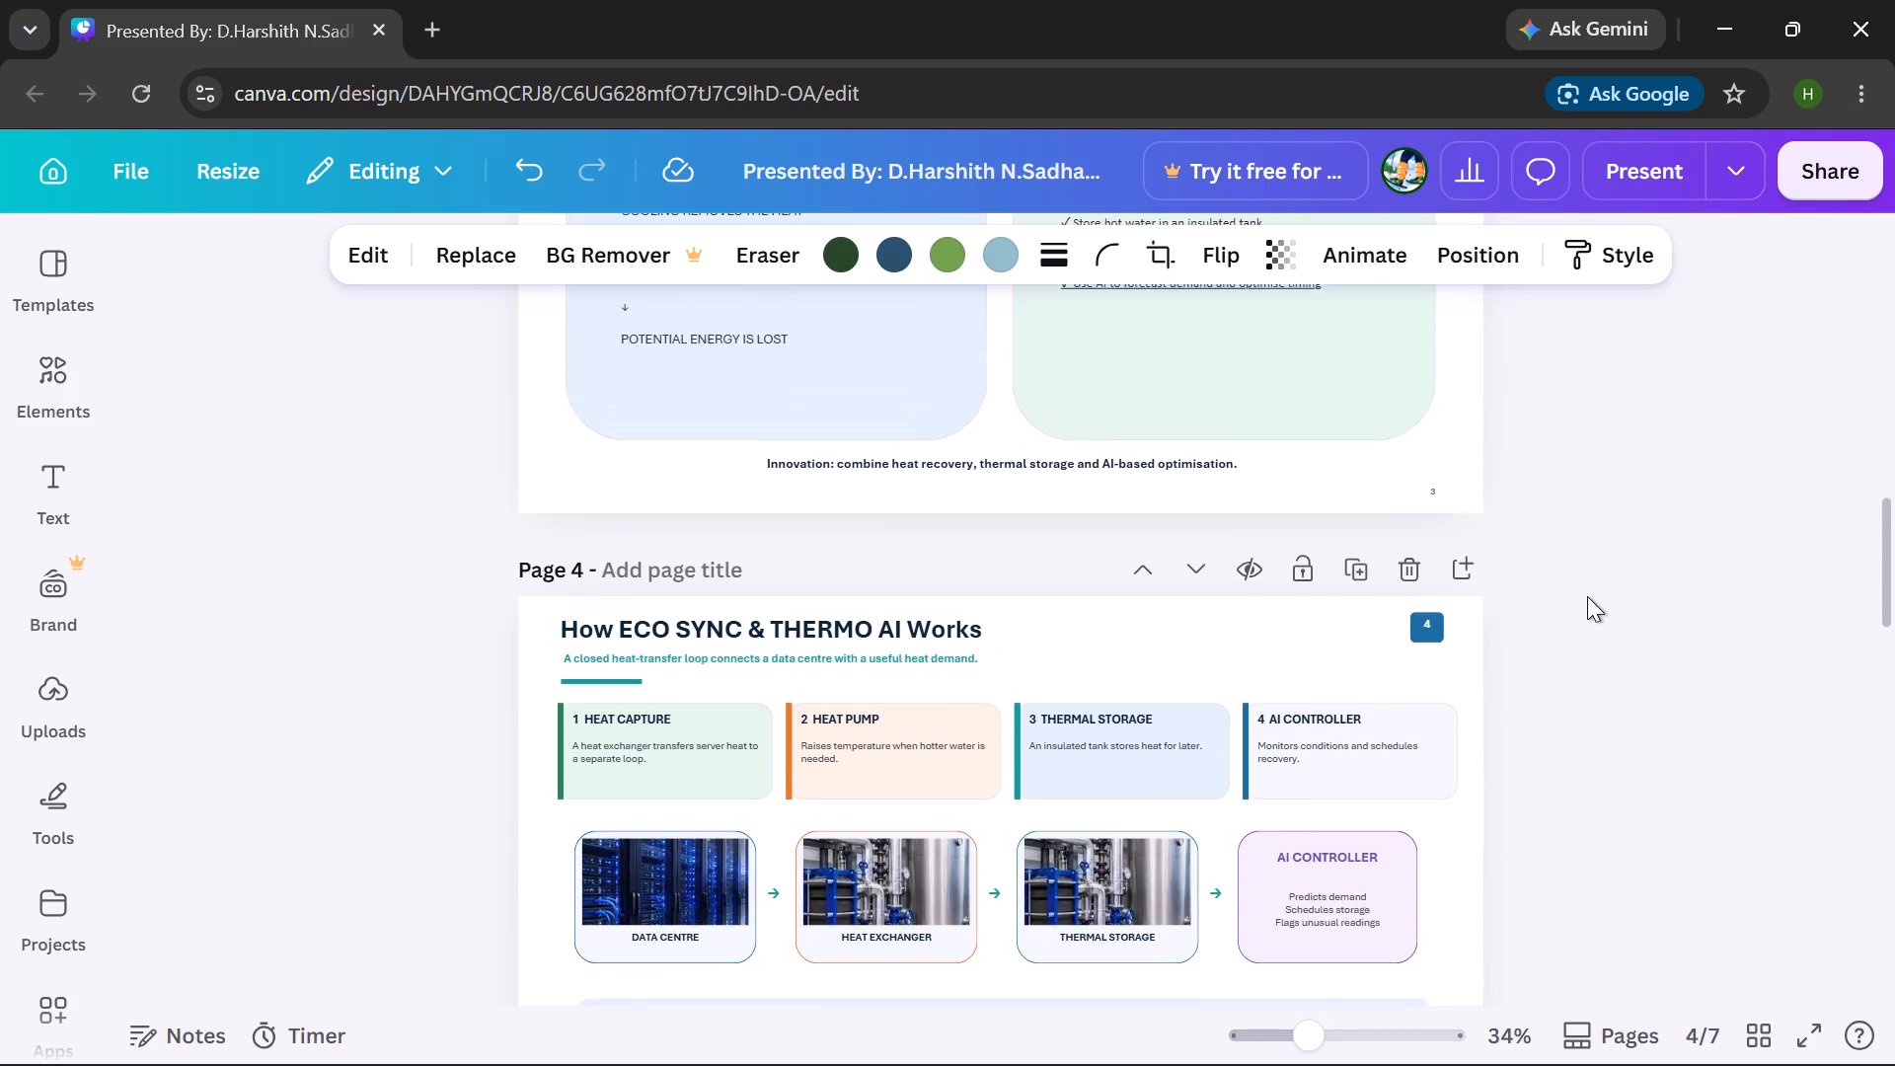
scroll(1587, 596, "up", 3)
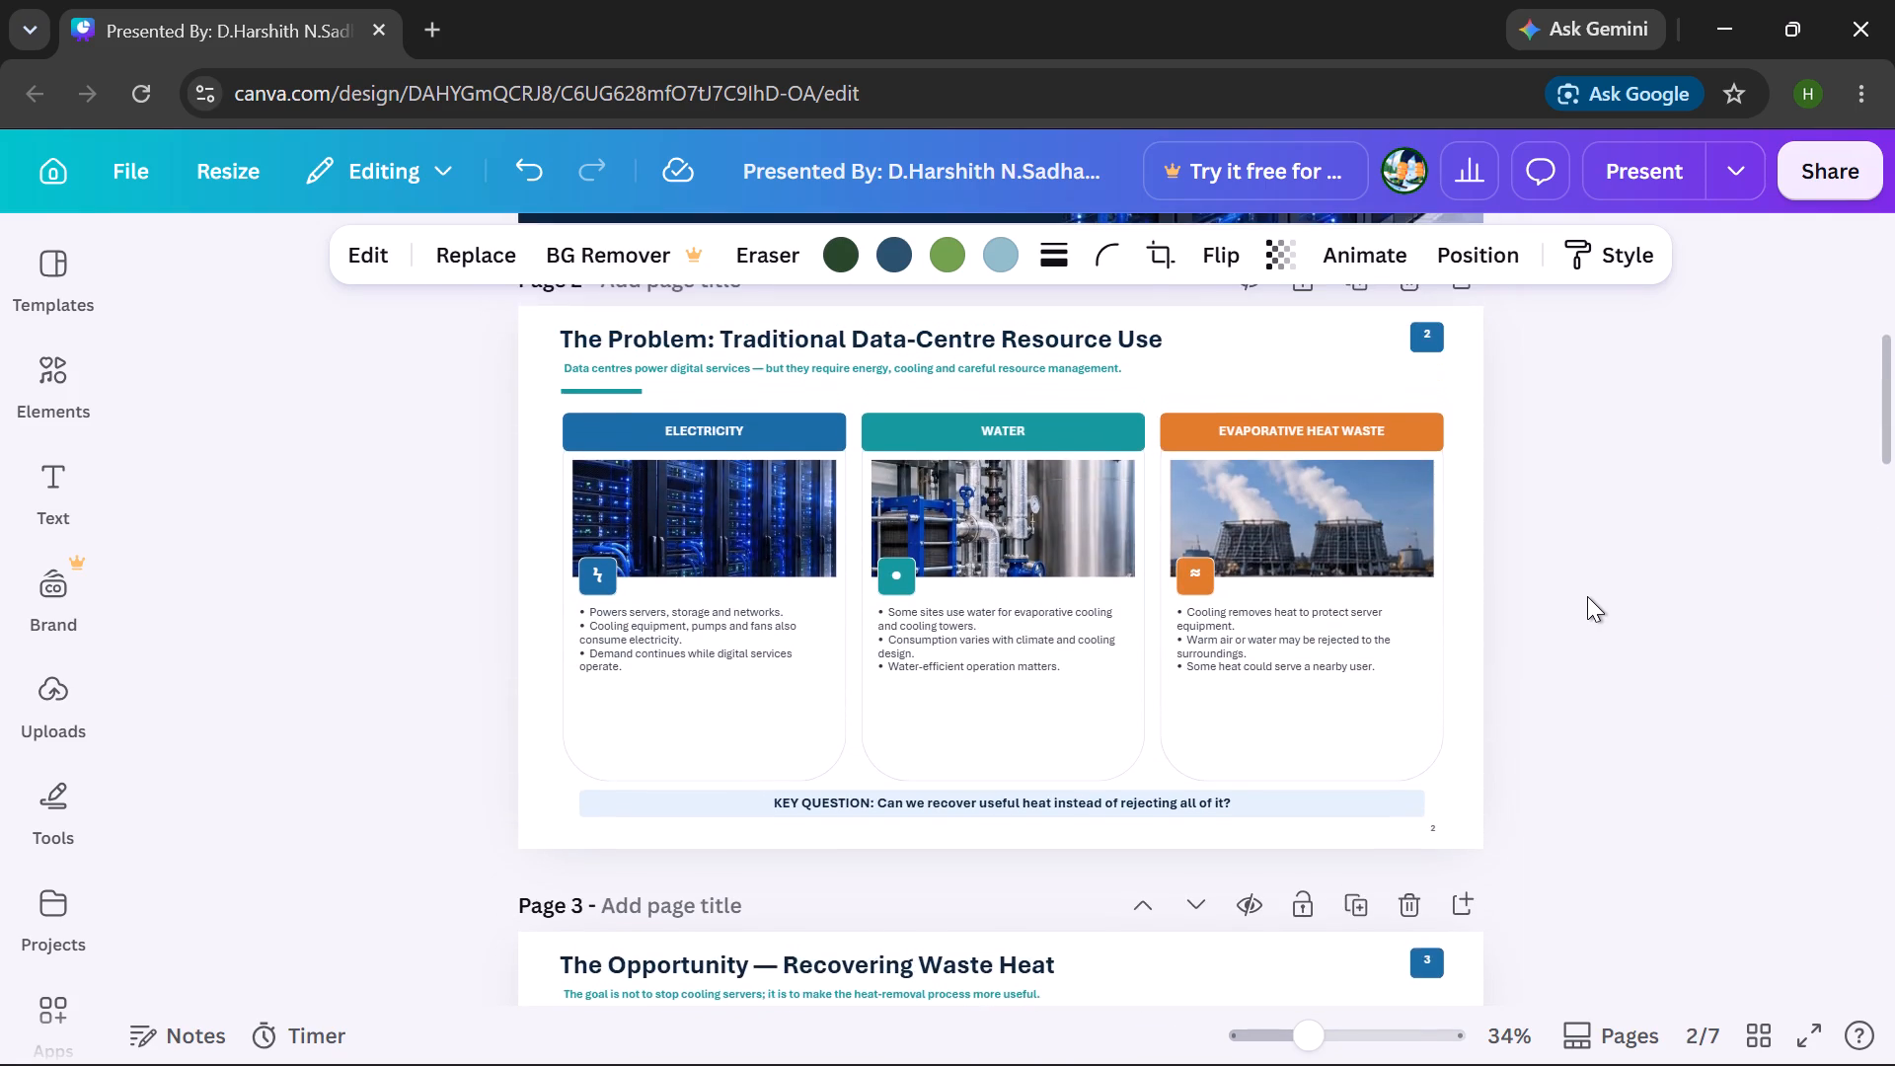
scroll(1587, 596, "up", 4)
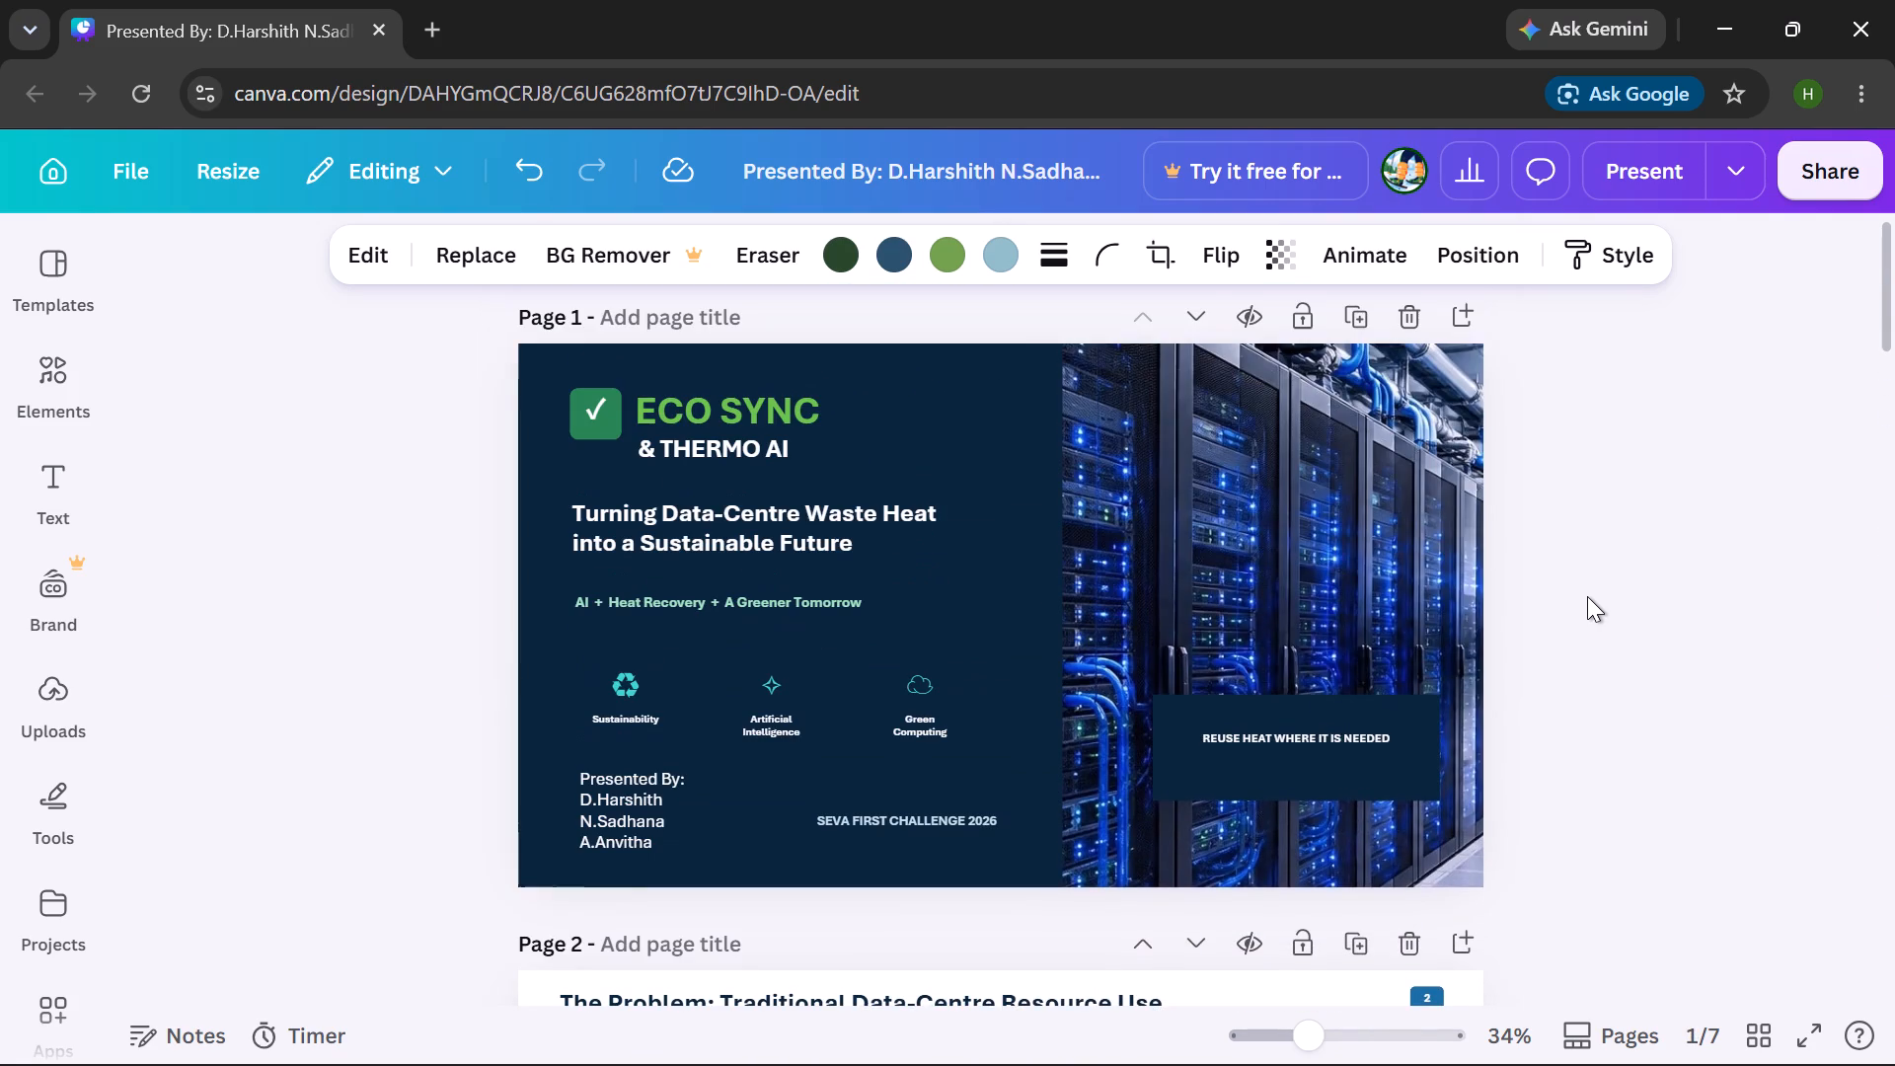
left_click(951, 813)
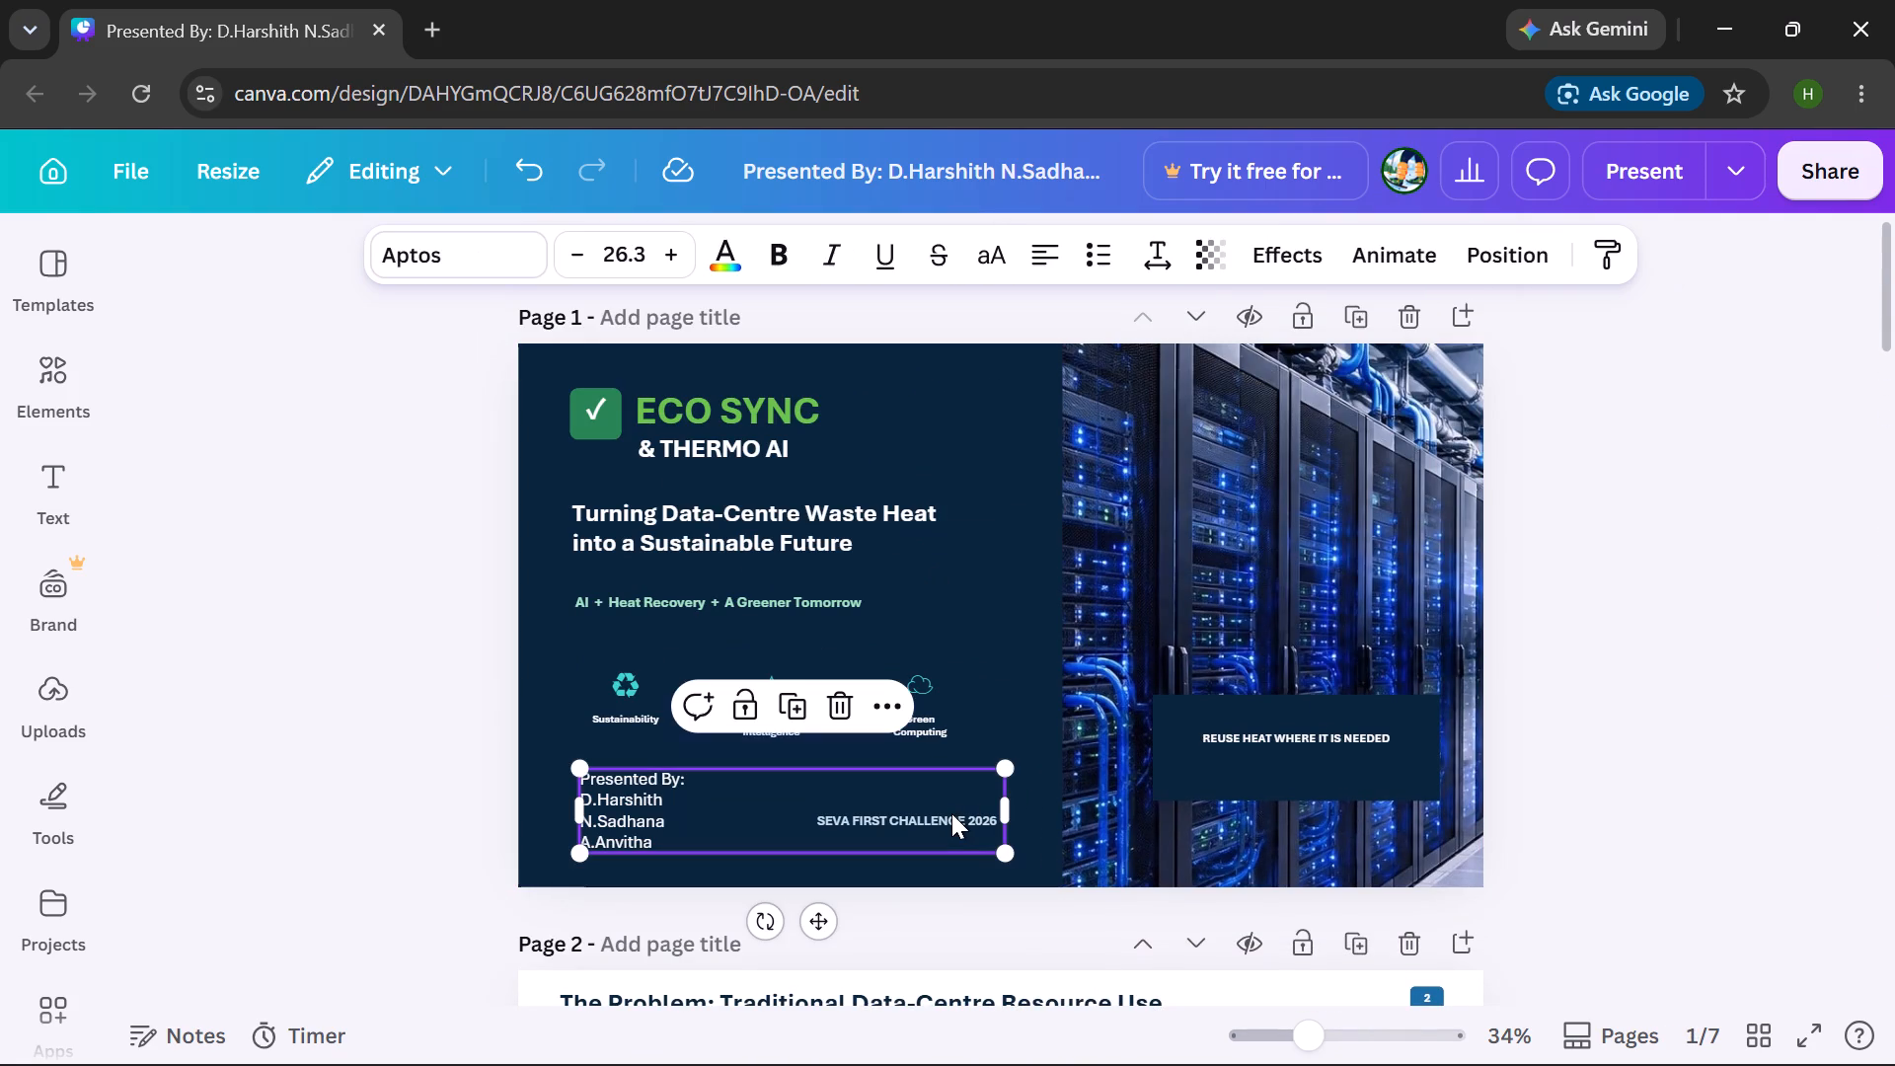
key("Delete")
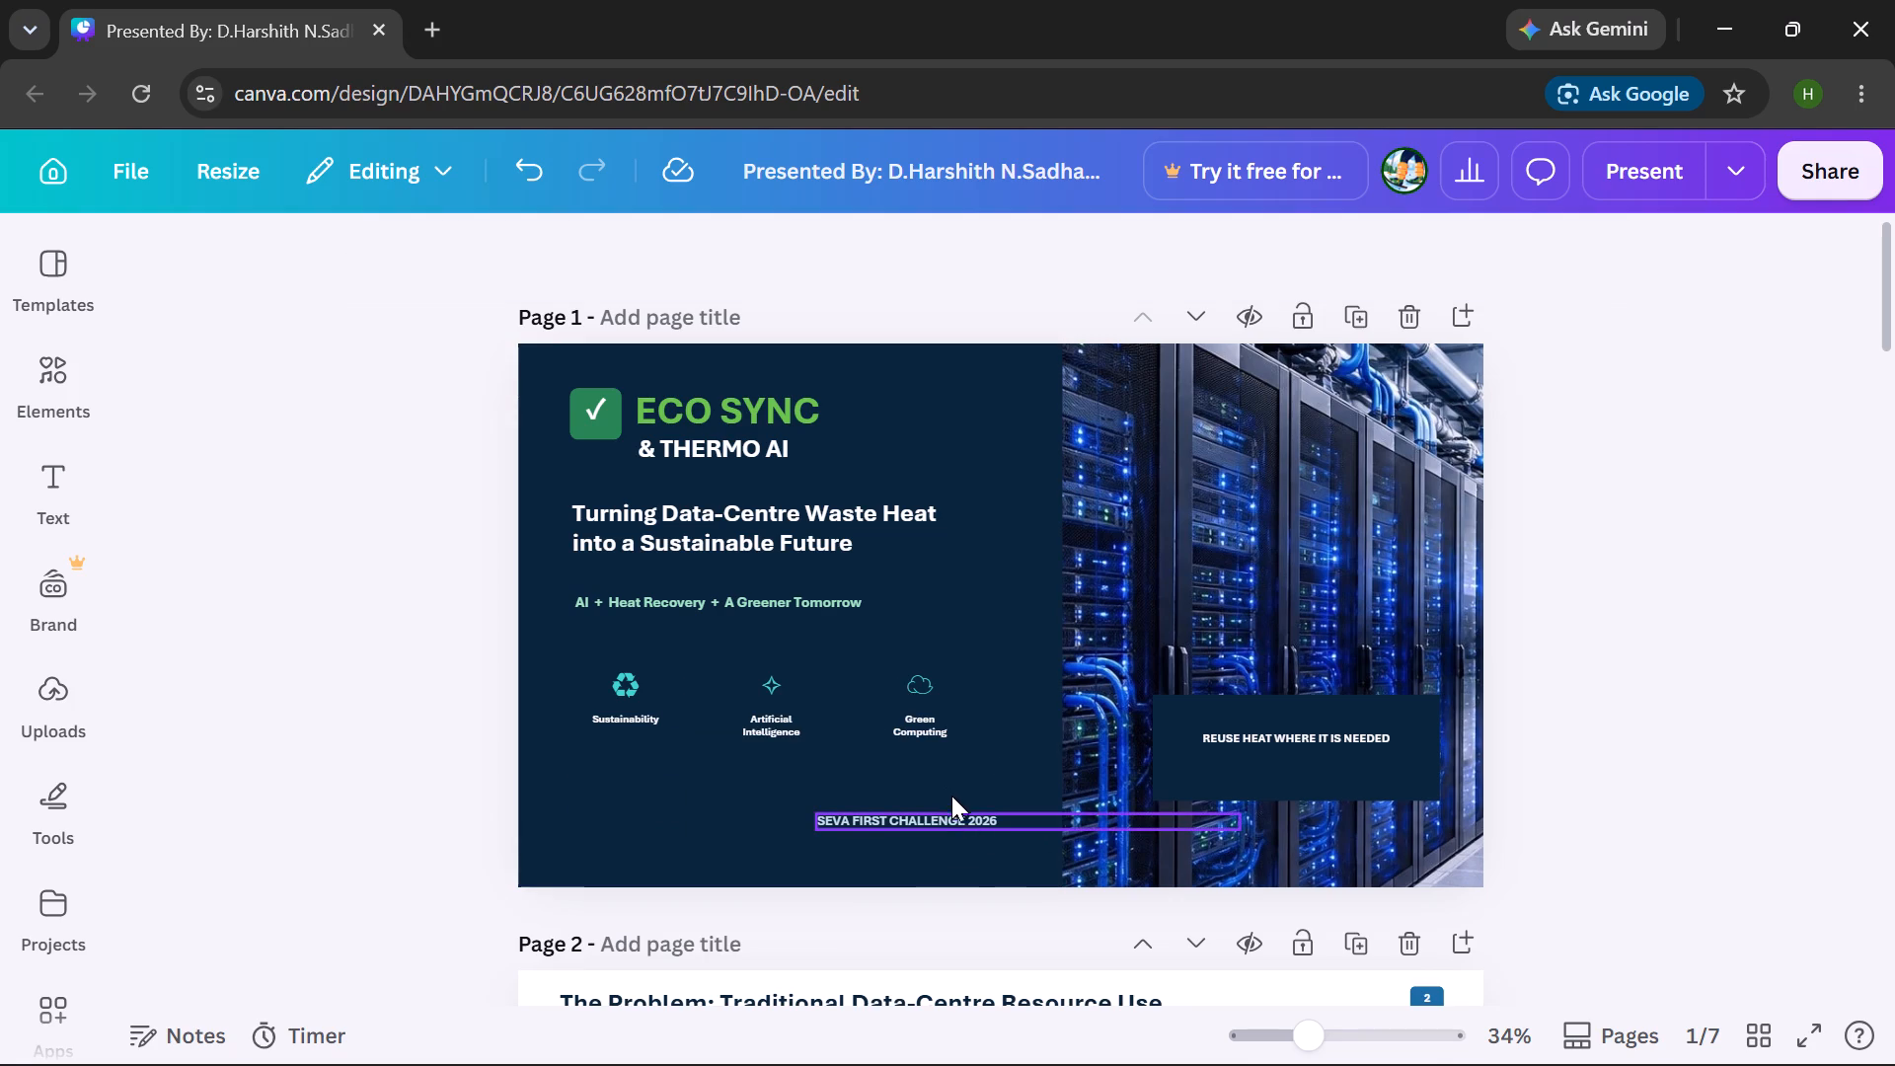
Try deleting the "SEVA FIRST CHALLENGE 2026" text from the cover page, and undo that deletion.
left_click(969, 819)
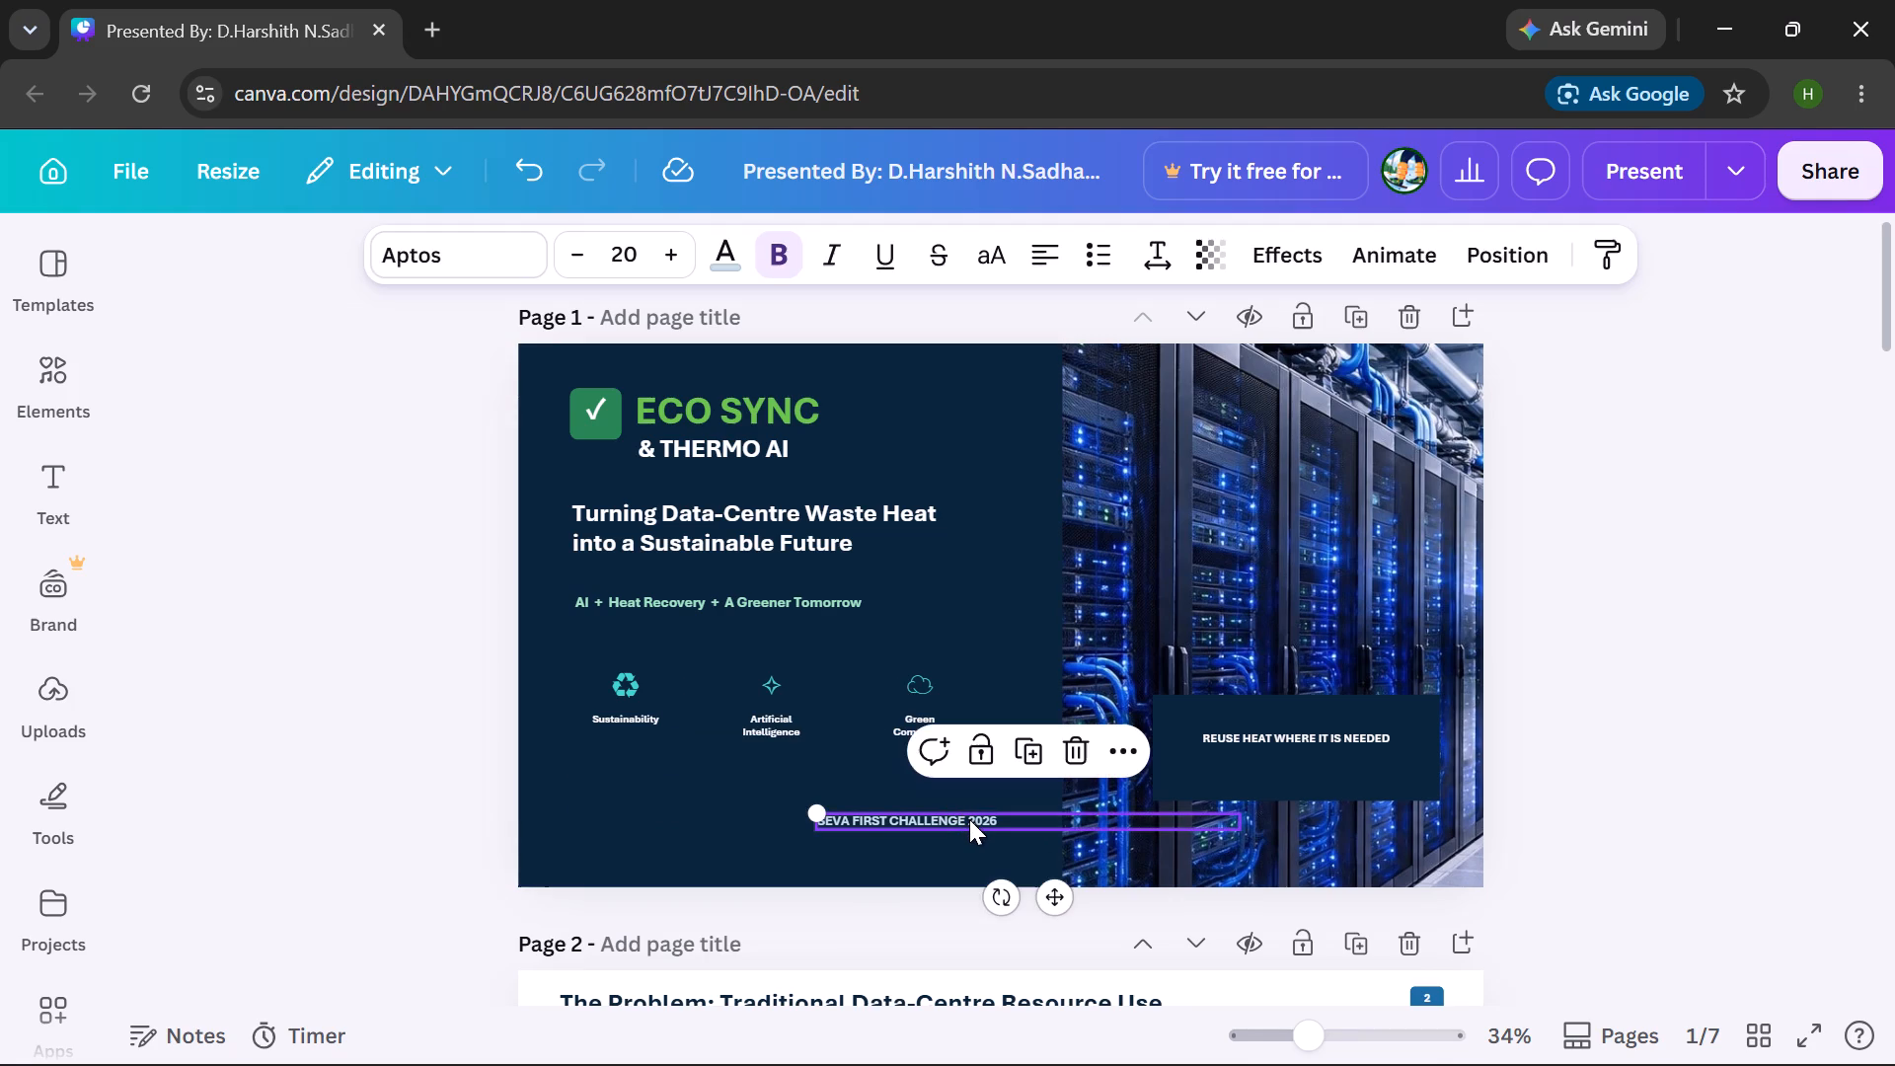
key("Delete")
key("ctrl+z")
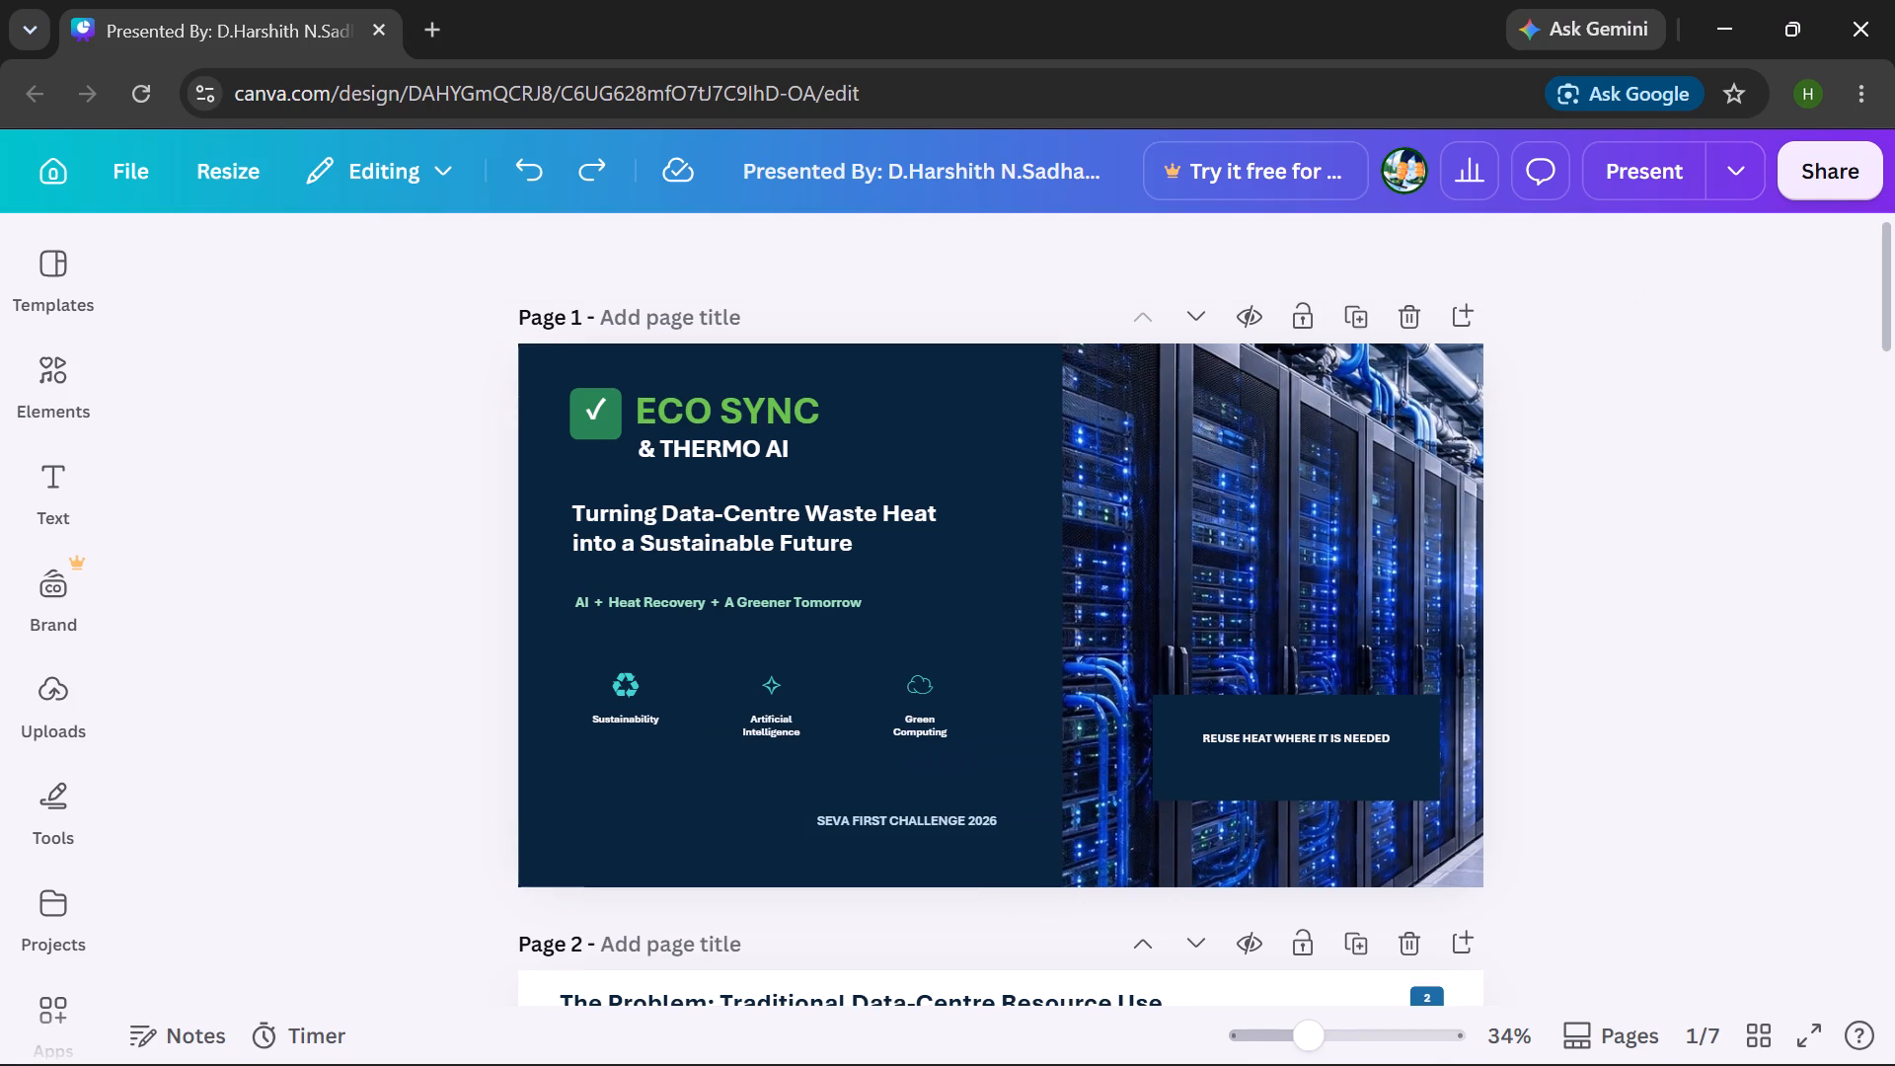
Undo the deletion of the "Presented By" text box on the cover page.
key("ctrl+z")
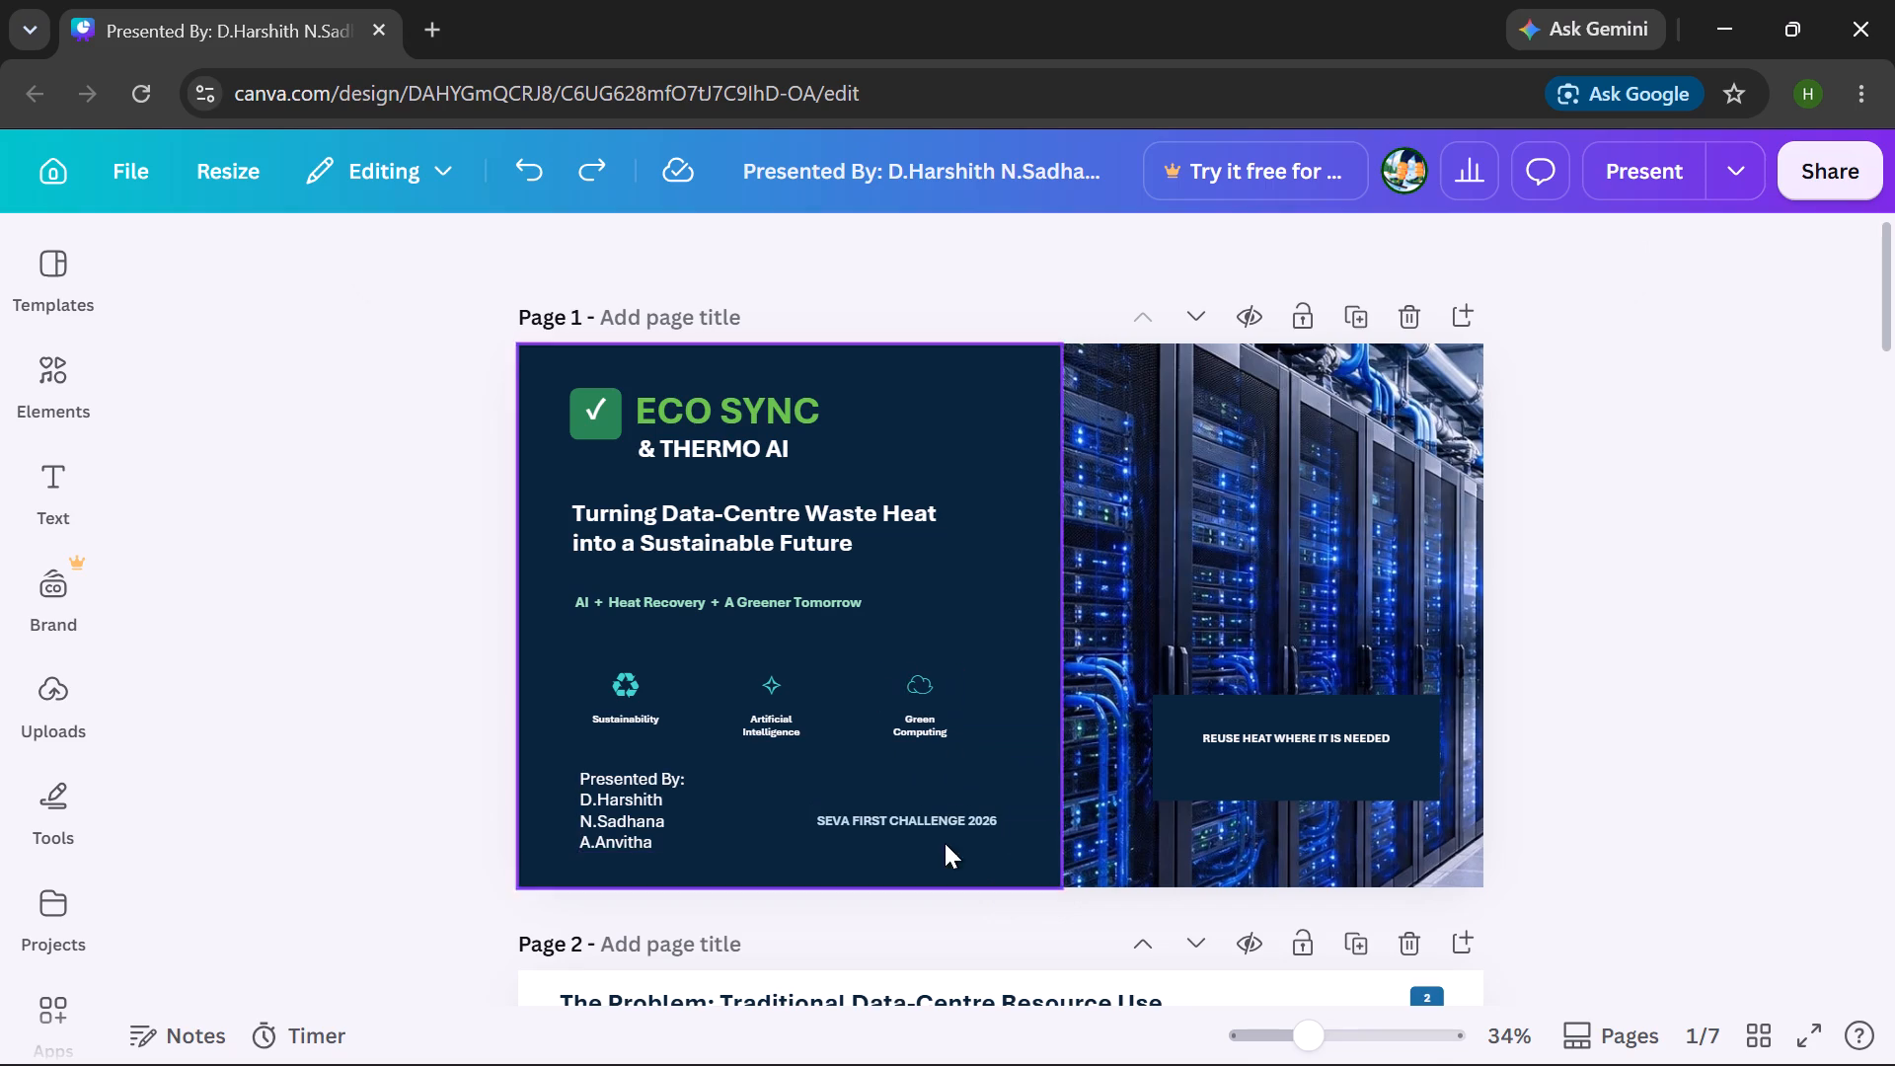
Delete the "SEVA FIRST CHALLENGE 2026" text from the cover page, keeping the "Presented By" text box.
left_click(920, 819)
left_click(920, 819)
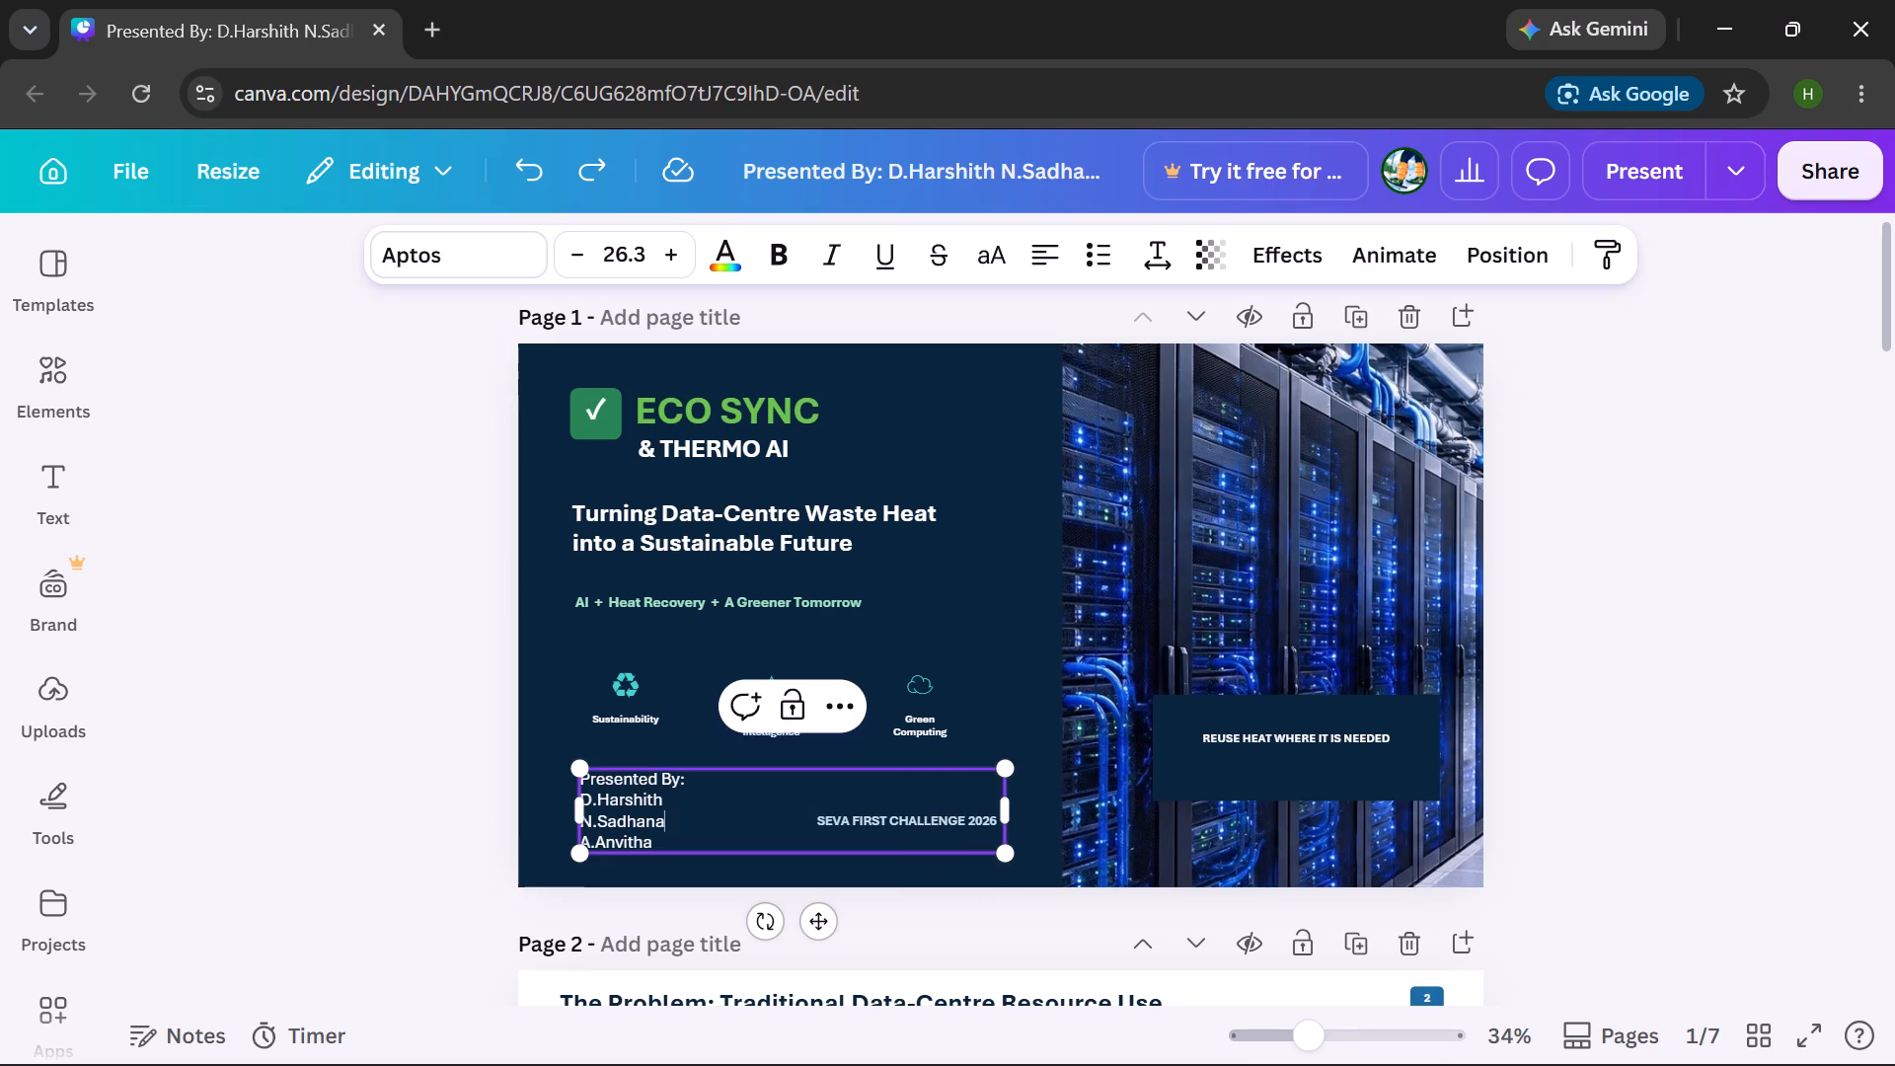
left_click(1043, 823)
key("Delete")
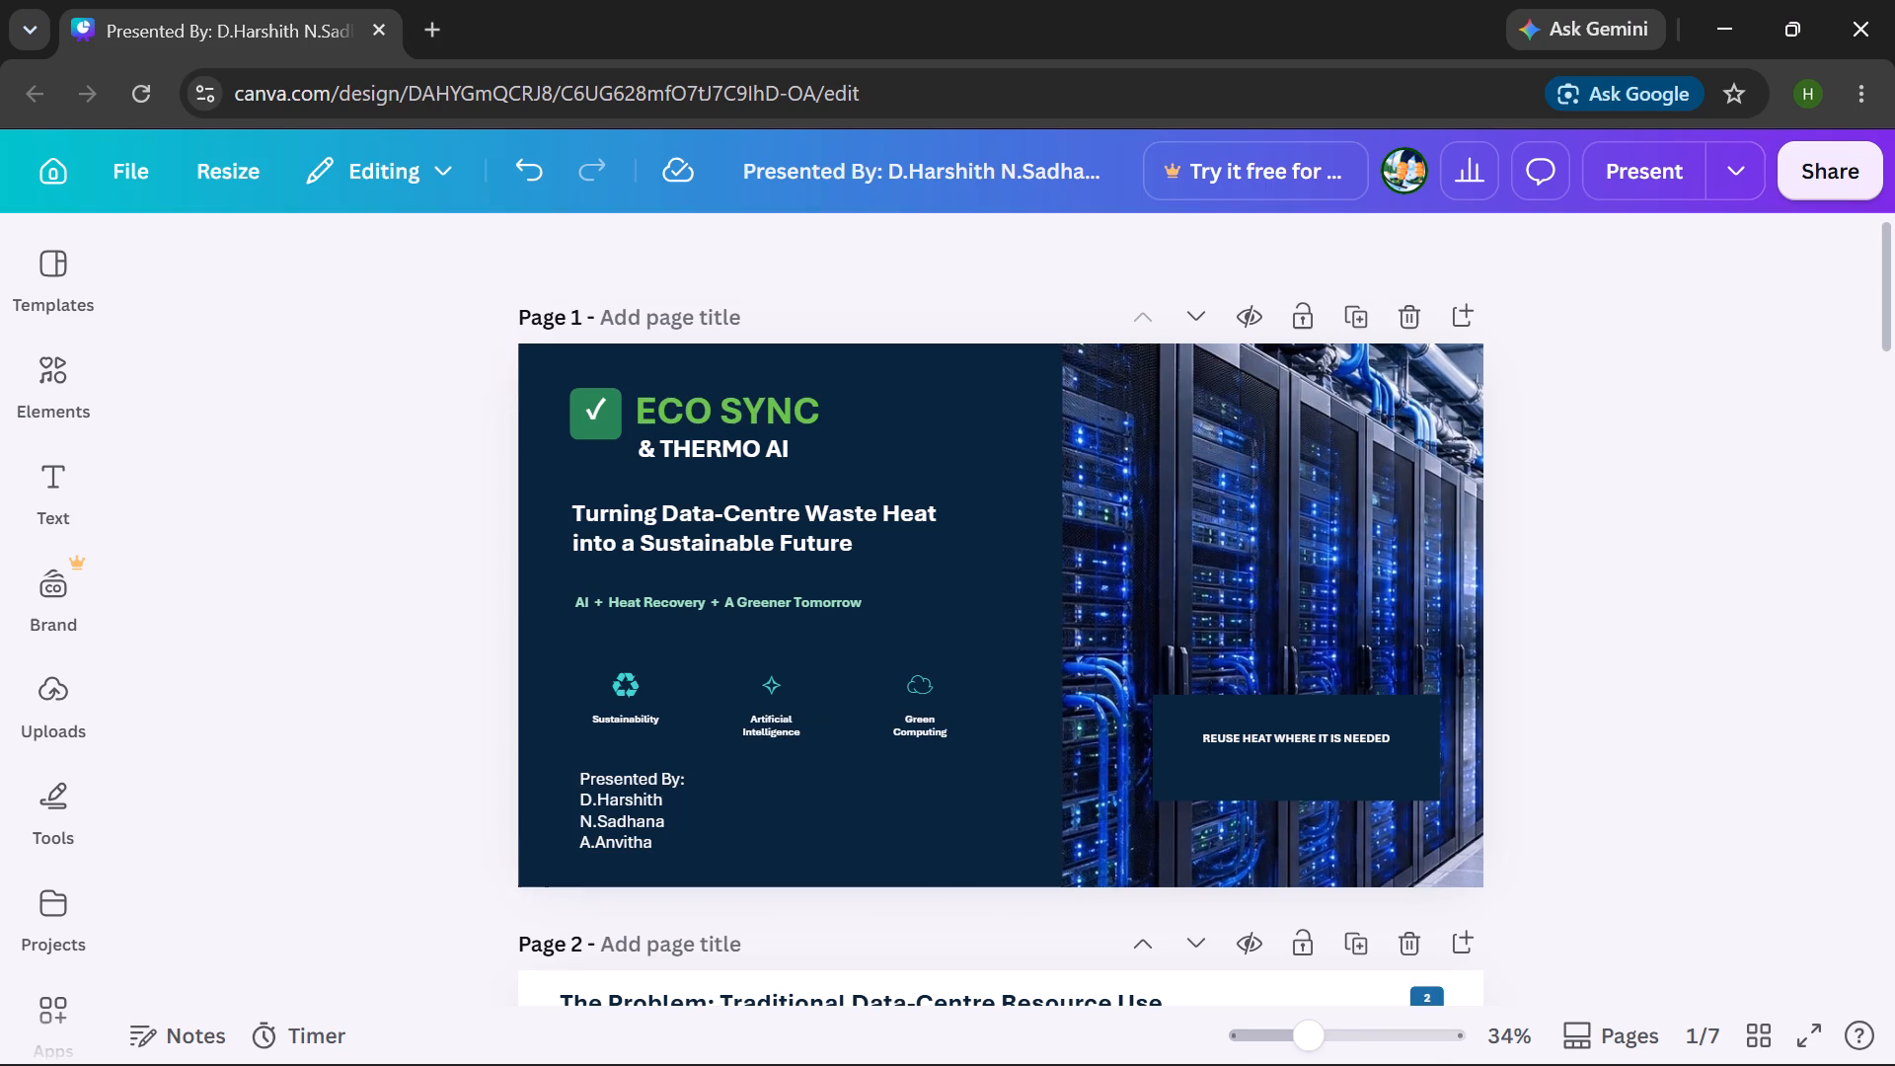
Check the edited pages through to the closing one and download all pages of the presentation as a PDF.
scroll(1057, 535, "down", 2)
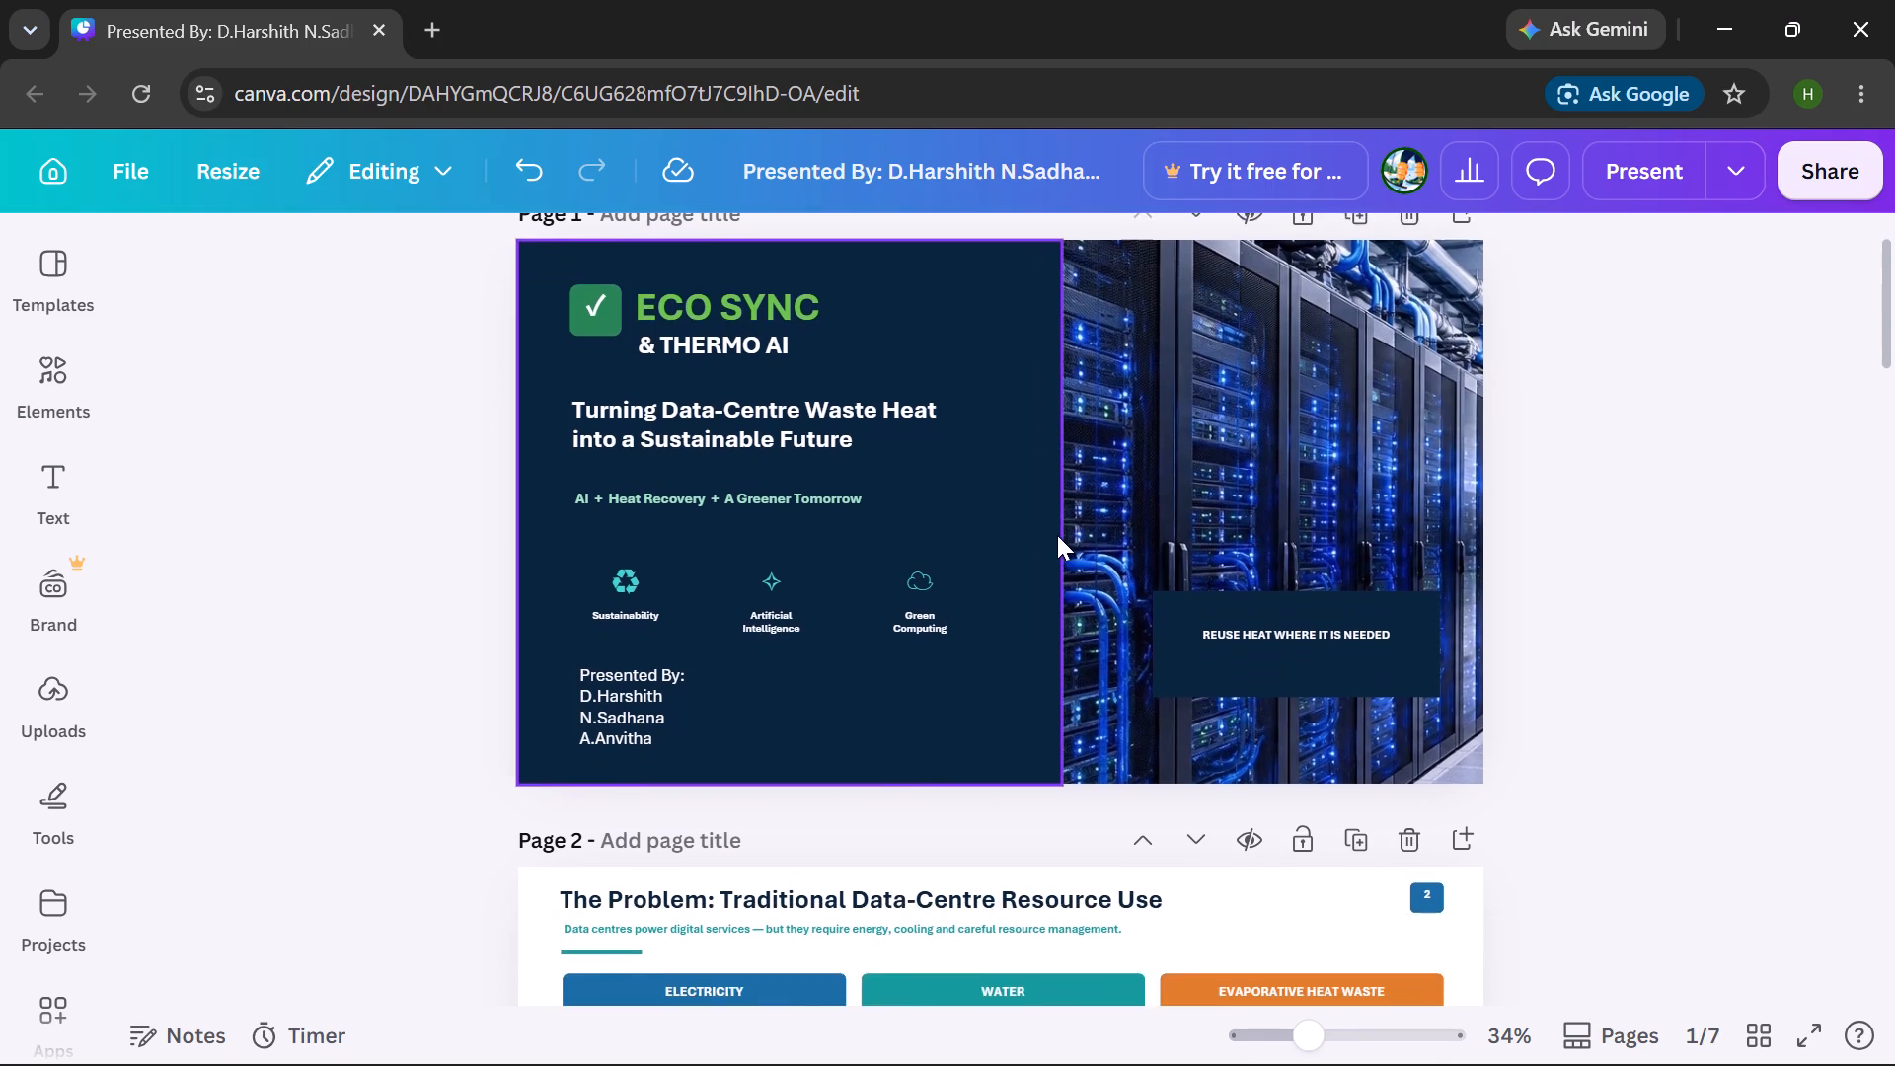
scroll(1057, 535, "down", 7)
scroll(1057, 535, "up", 1)
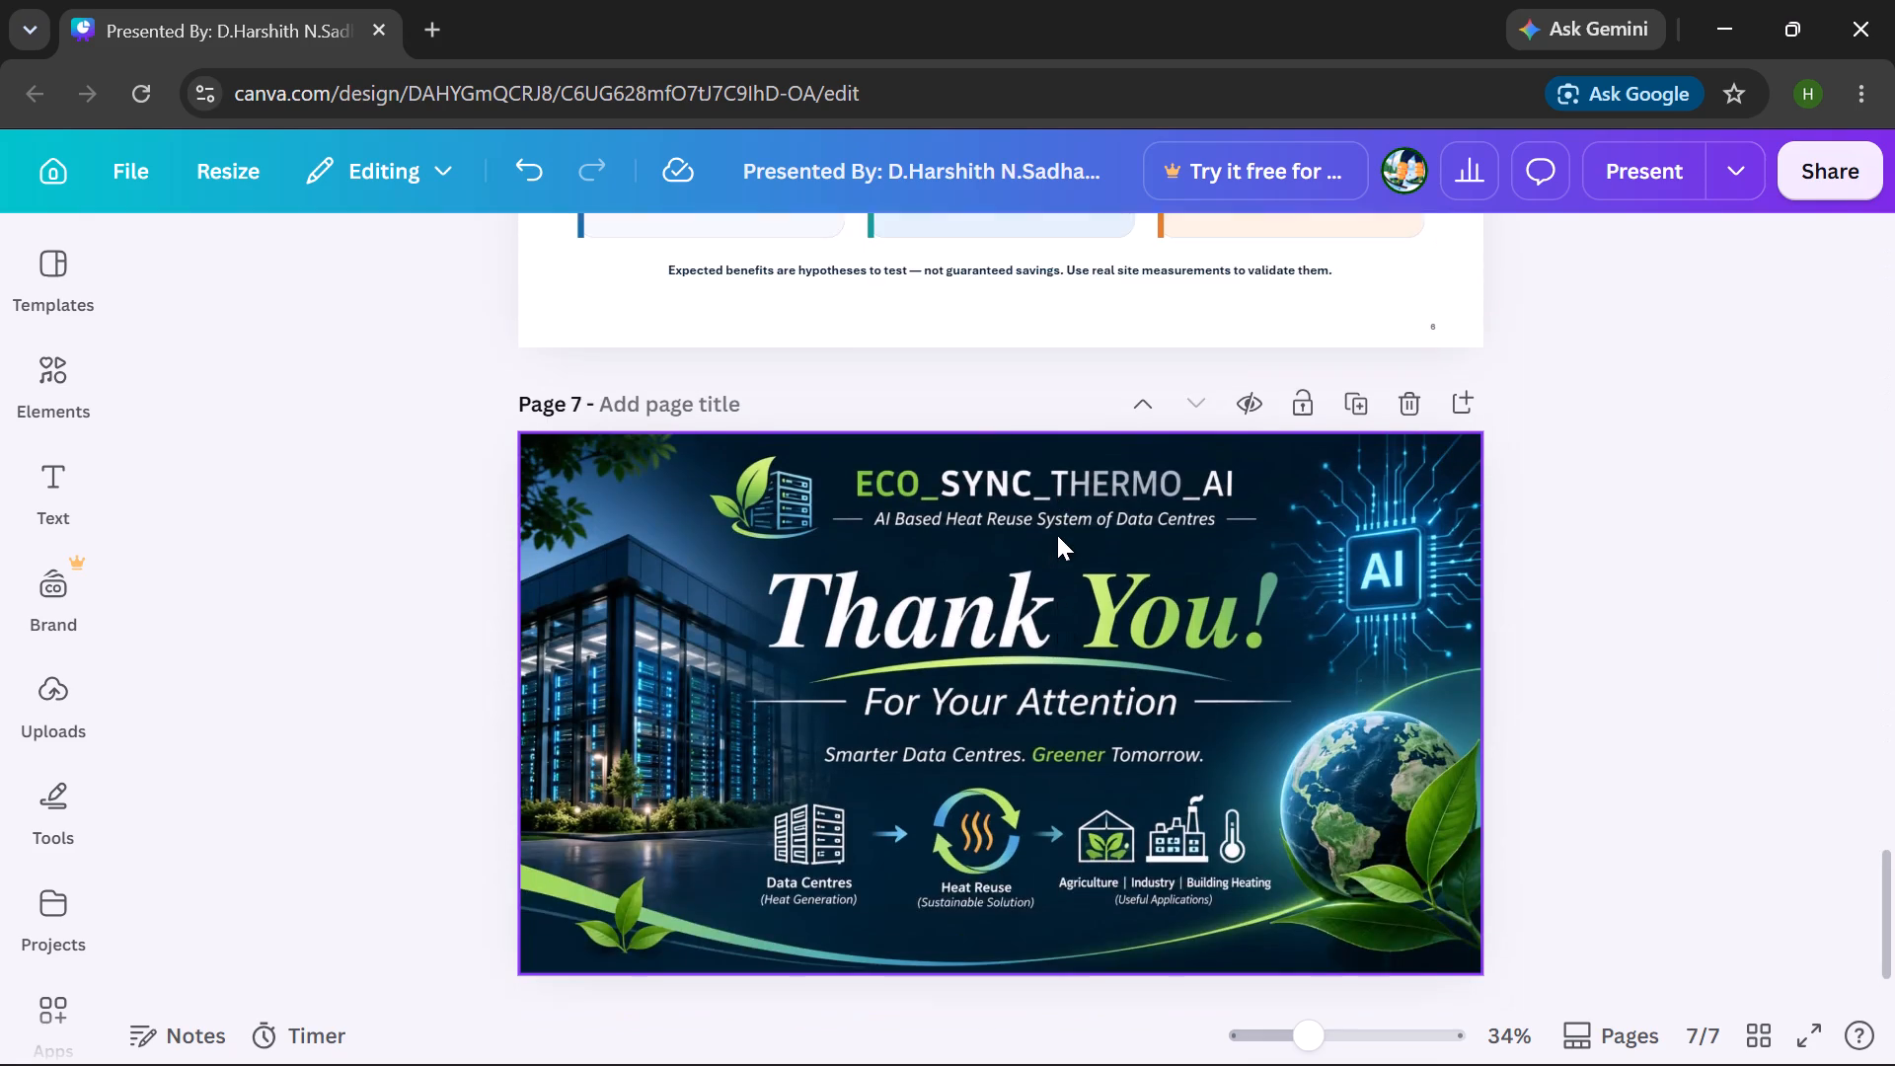
scroll(1057, 535, "up", 6)
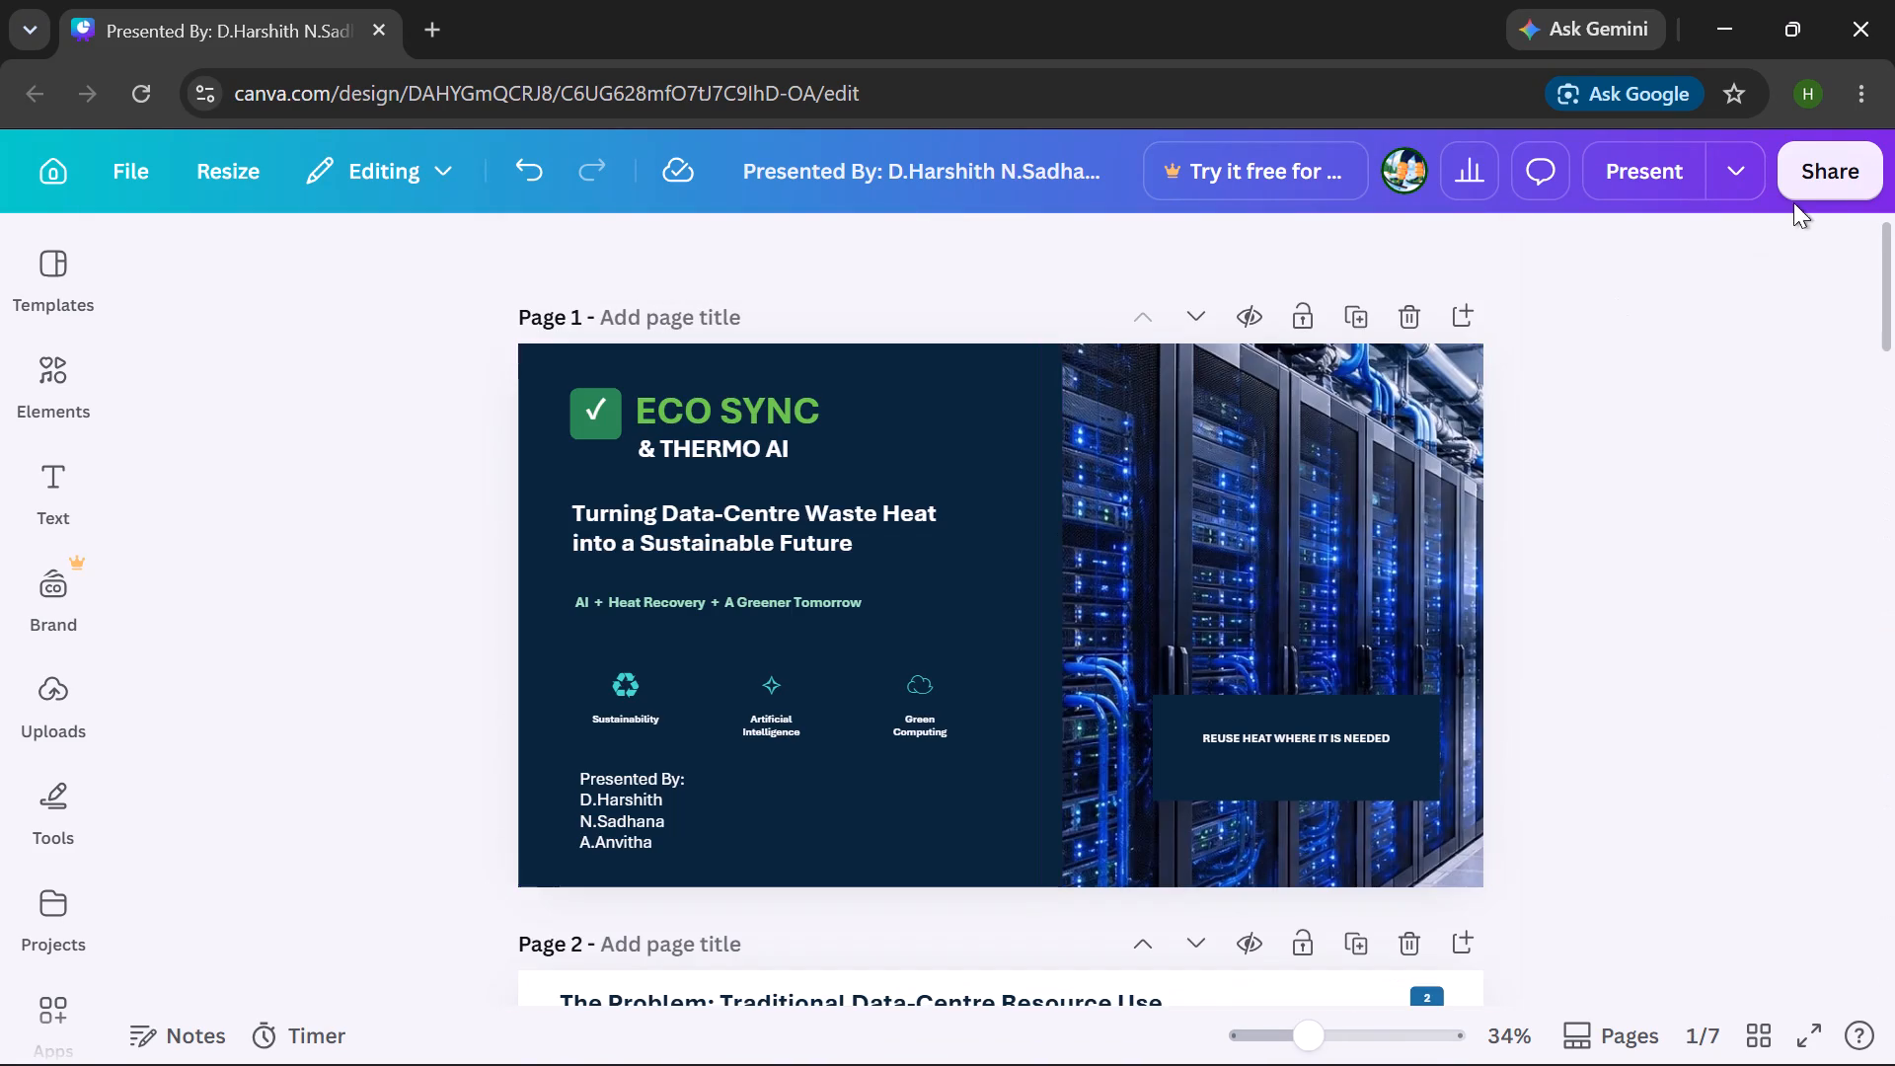
left_click(1818, 173)
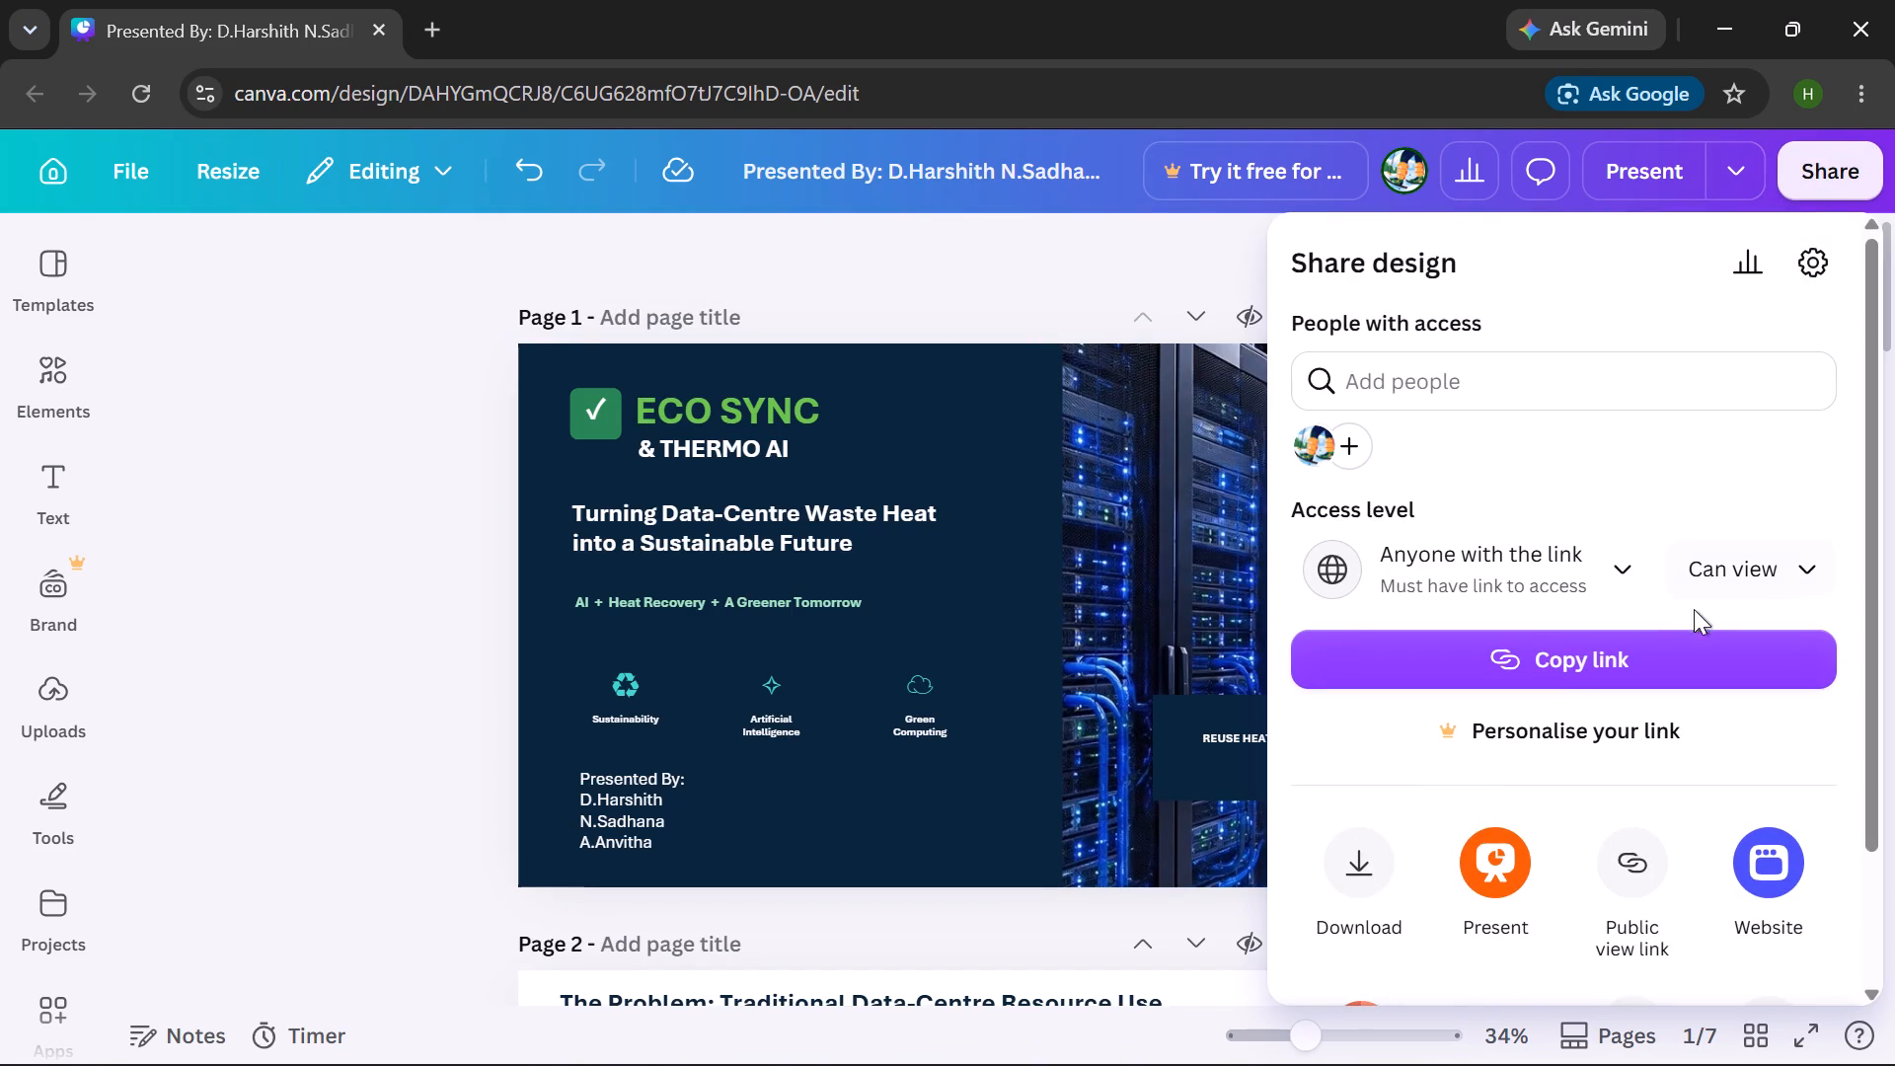
scroll(1606, 459, "down", 1)
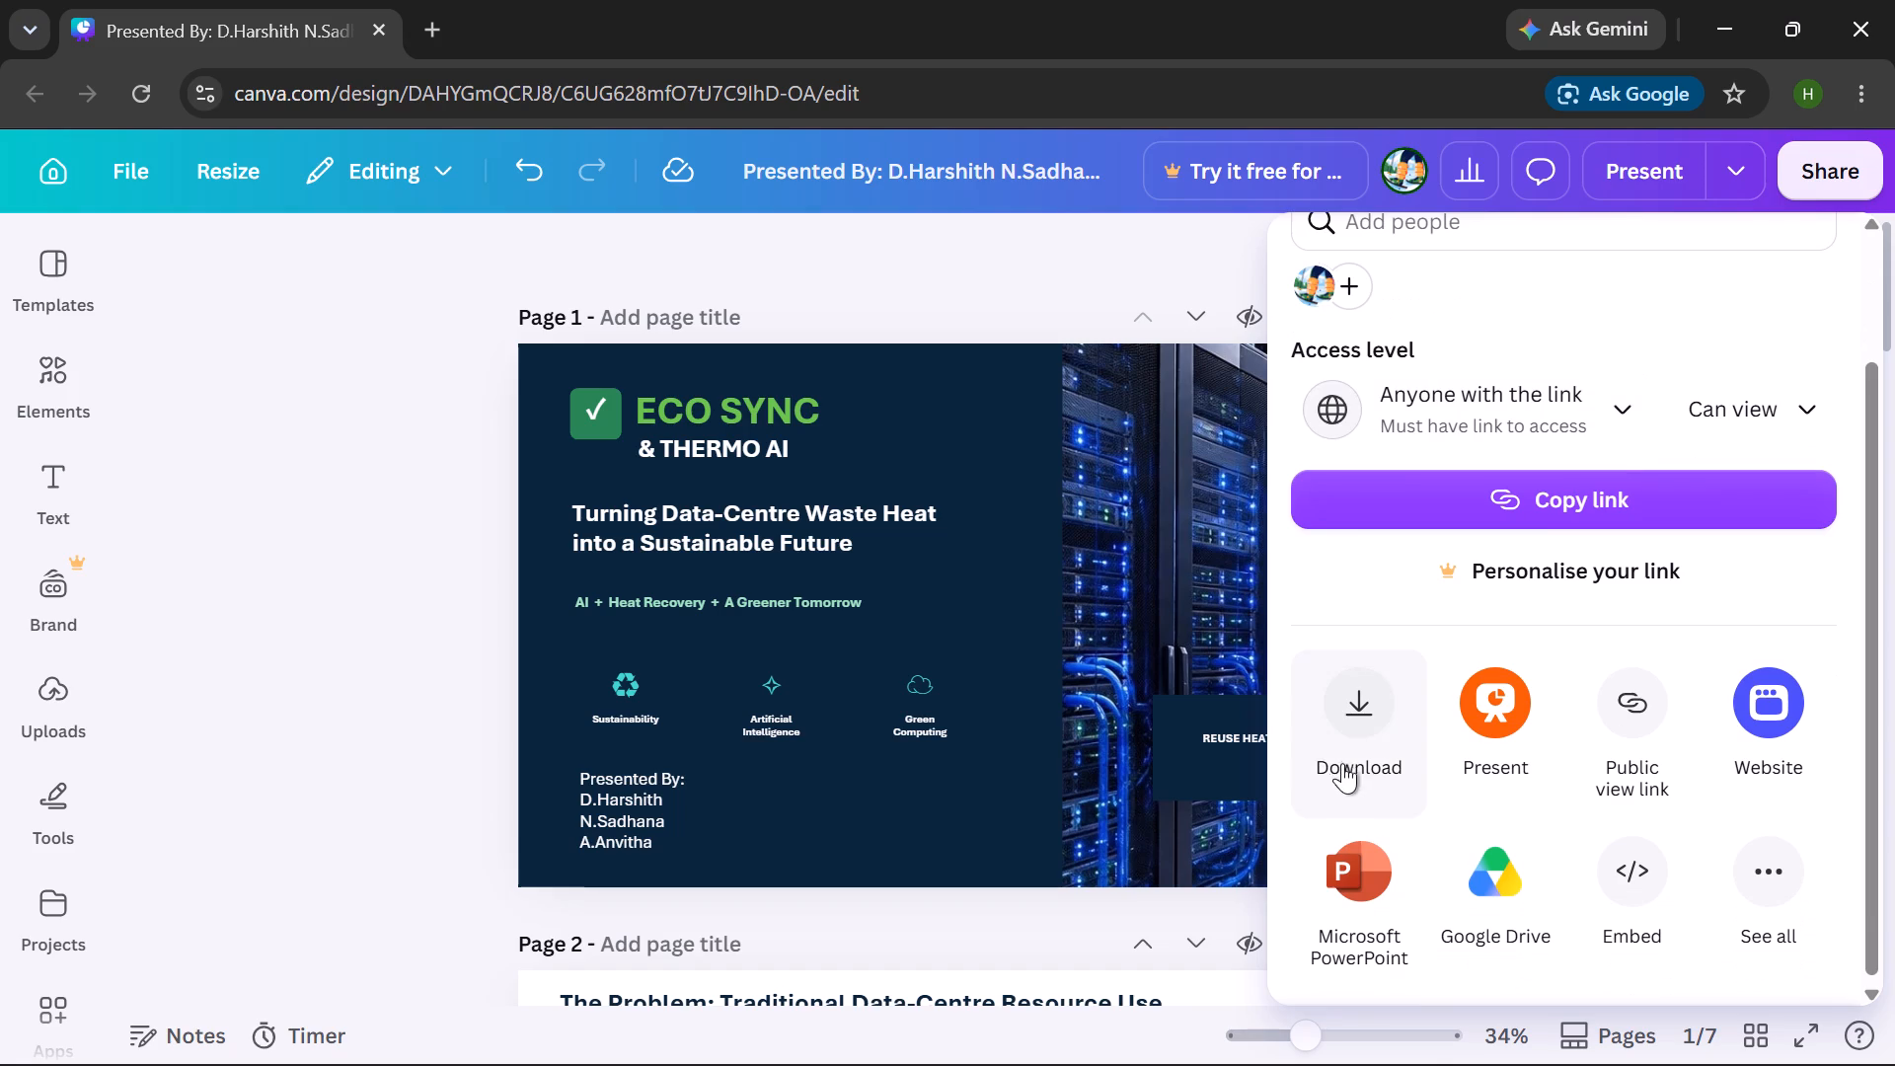
left_click(1350, 715)
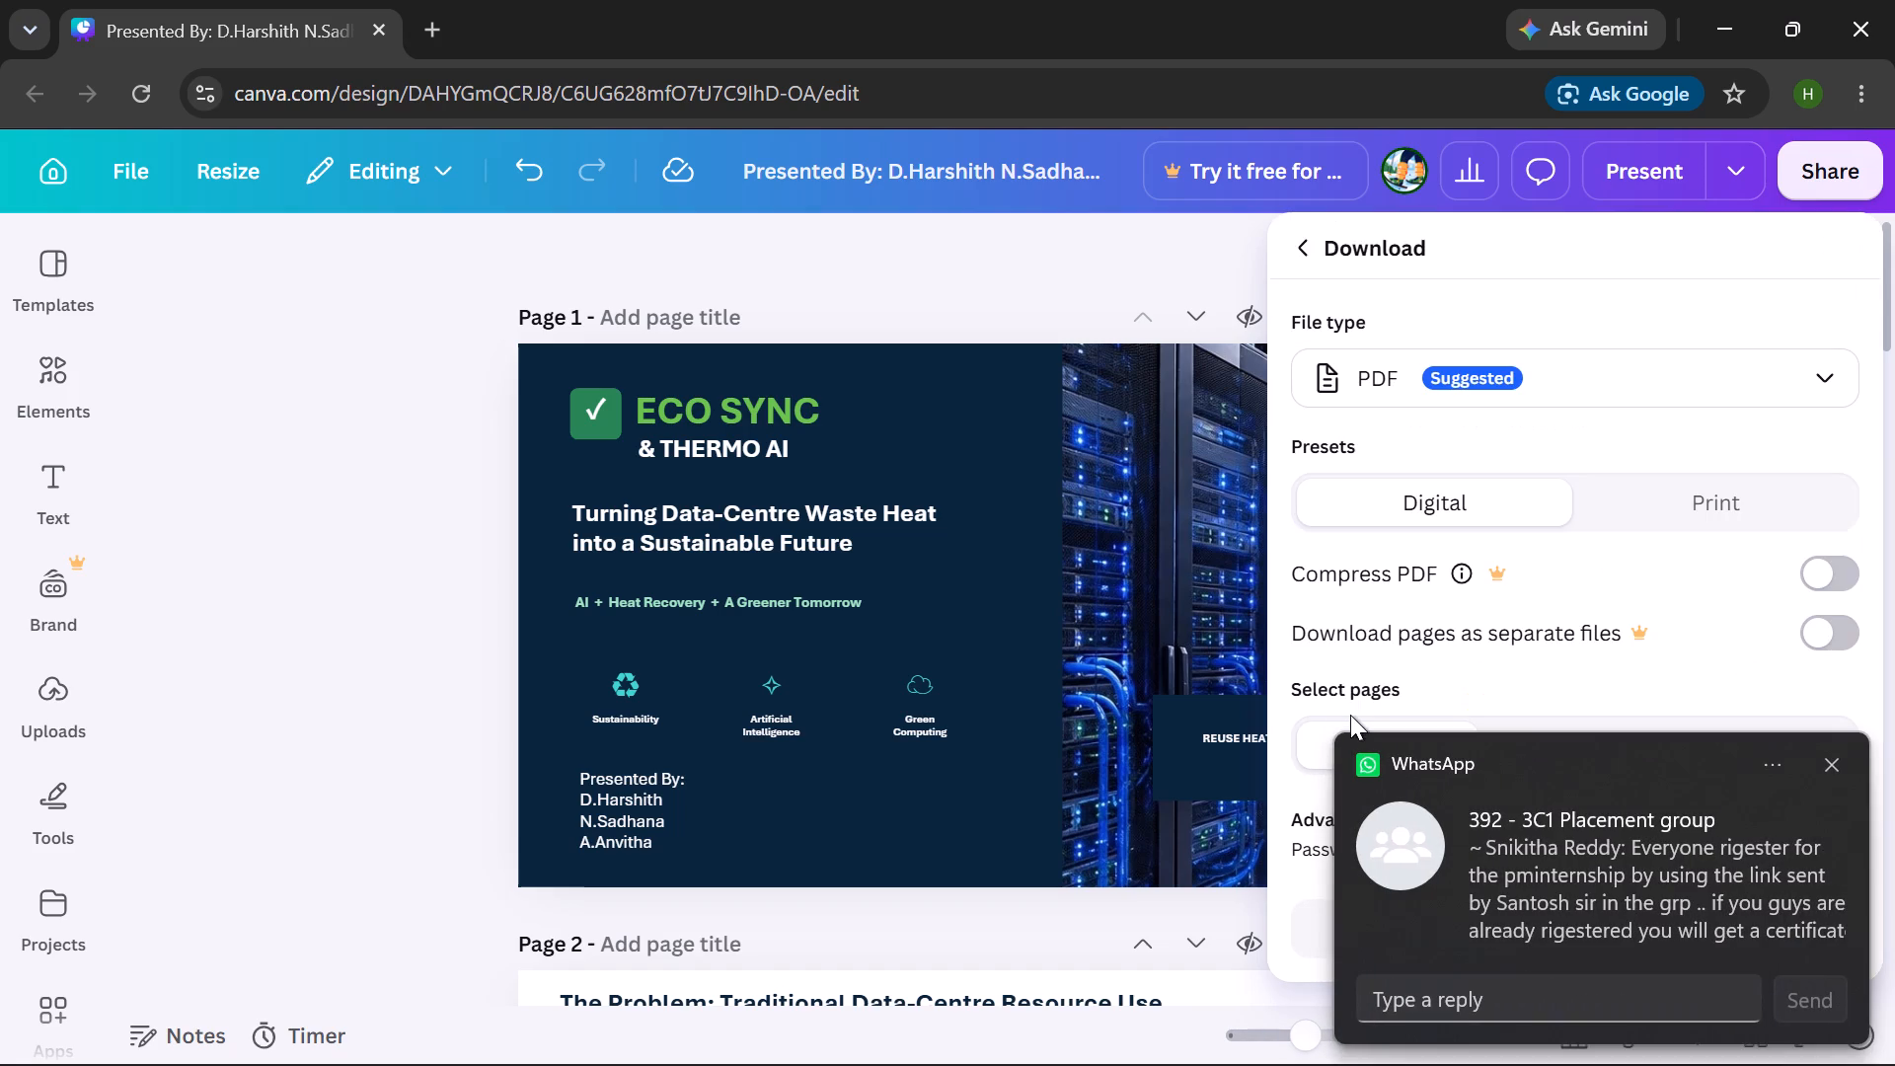
scroll(1557, 586, "down", 1)
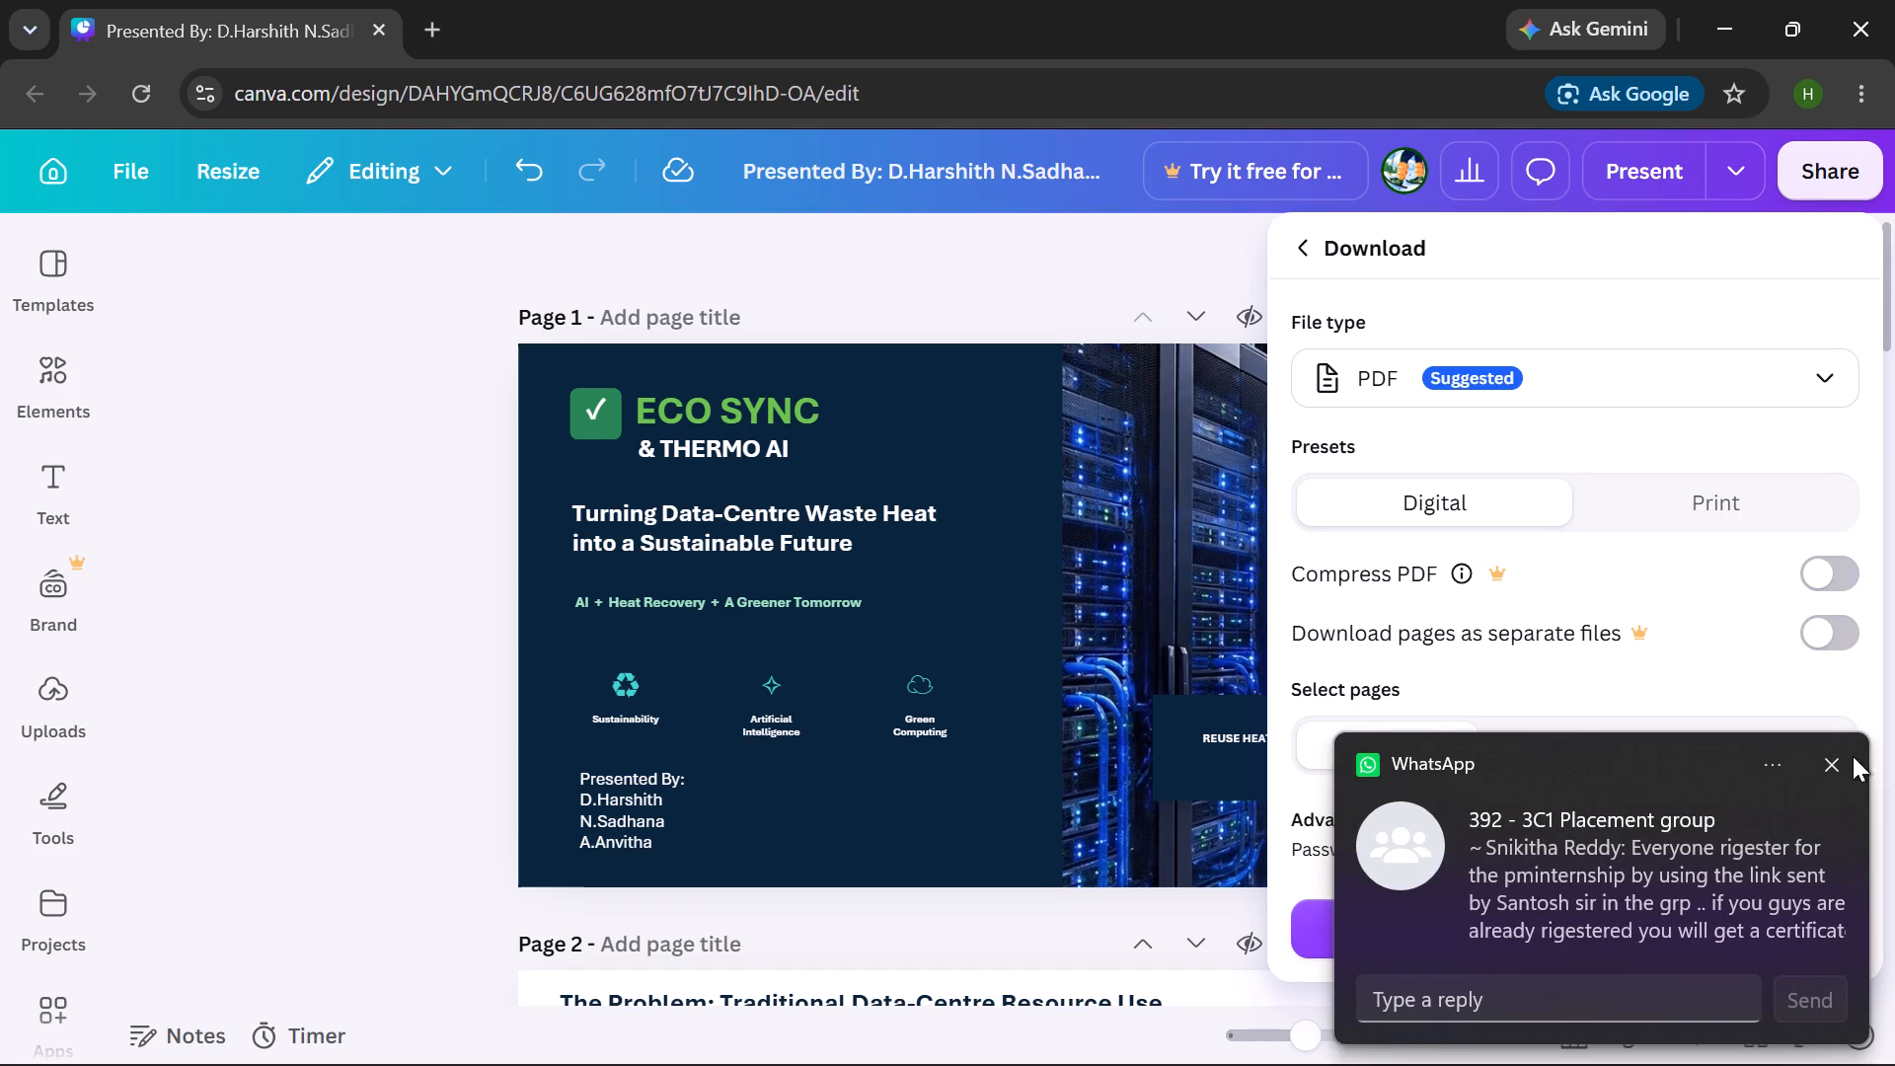
left_click(1828, 765)
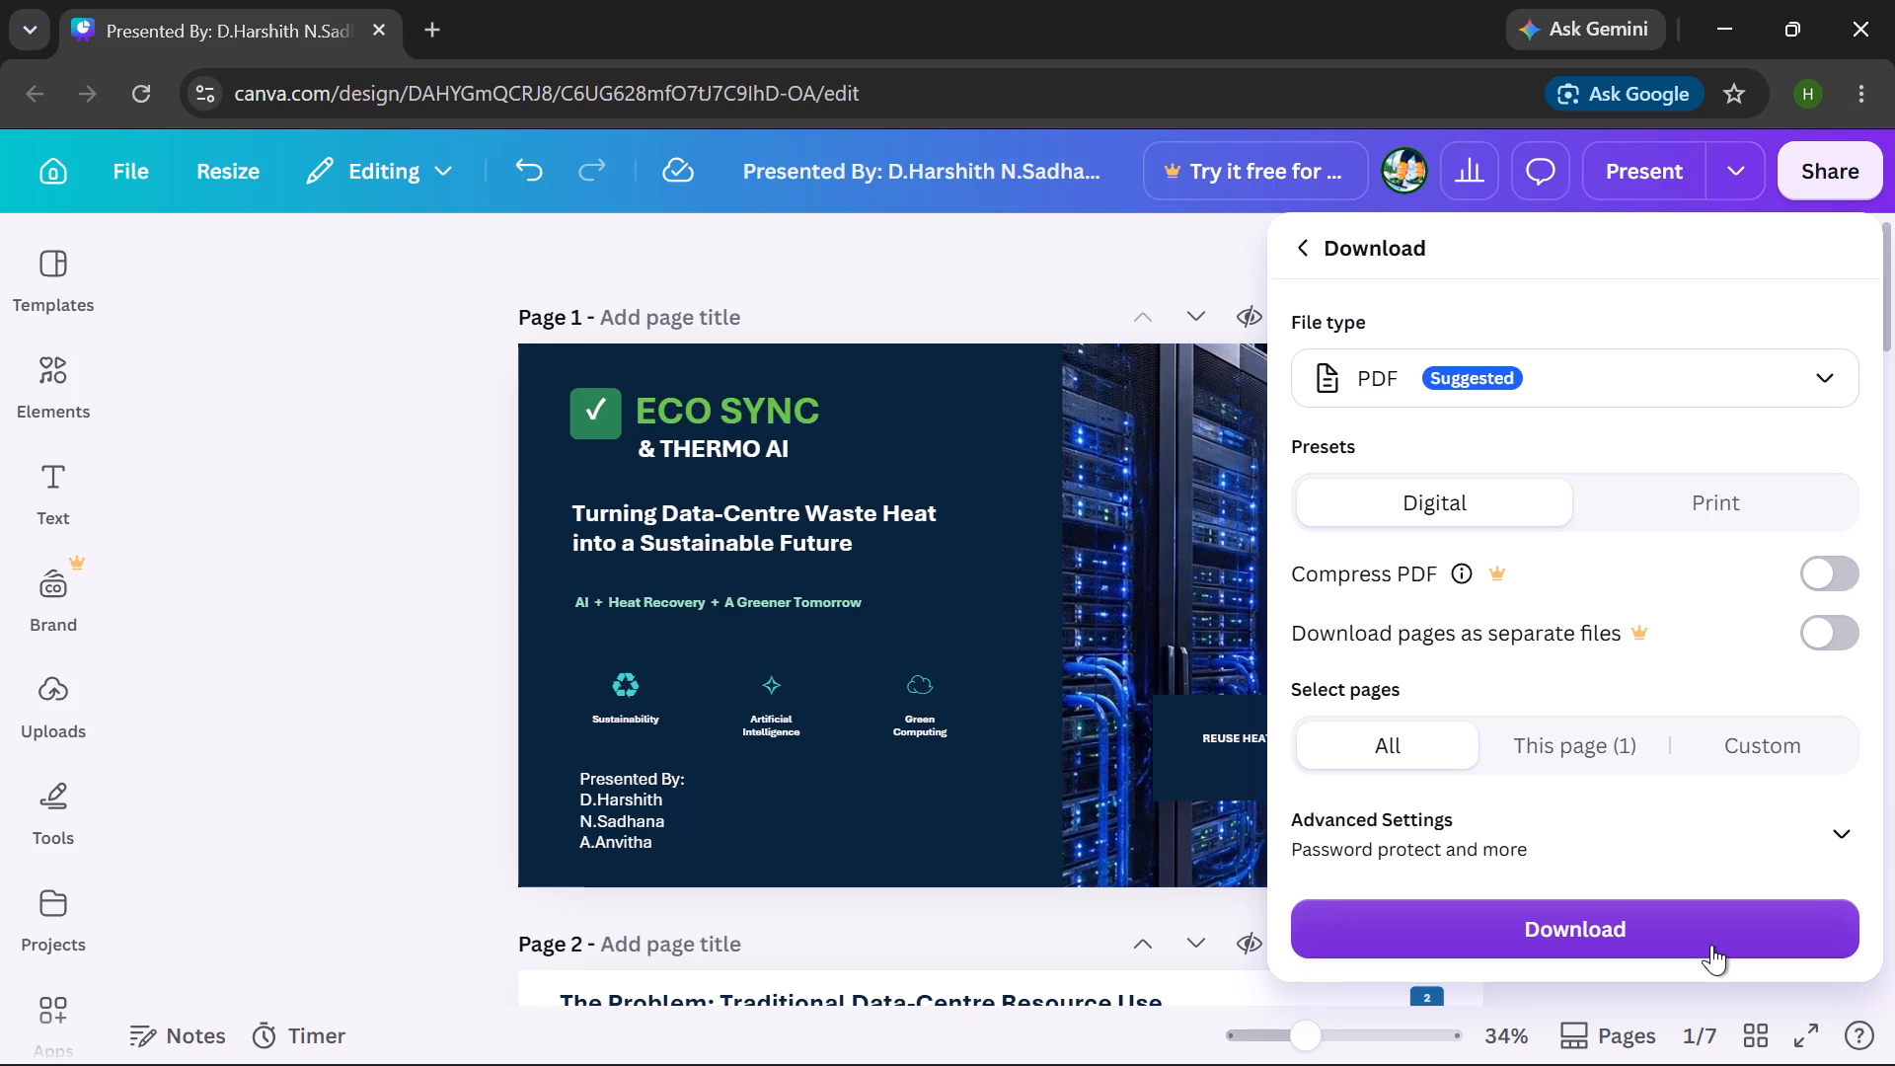
left_click(1711, 945)
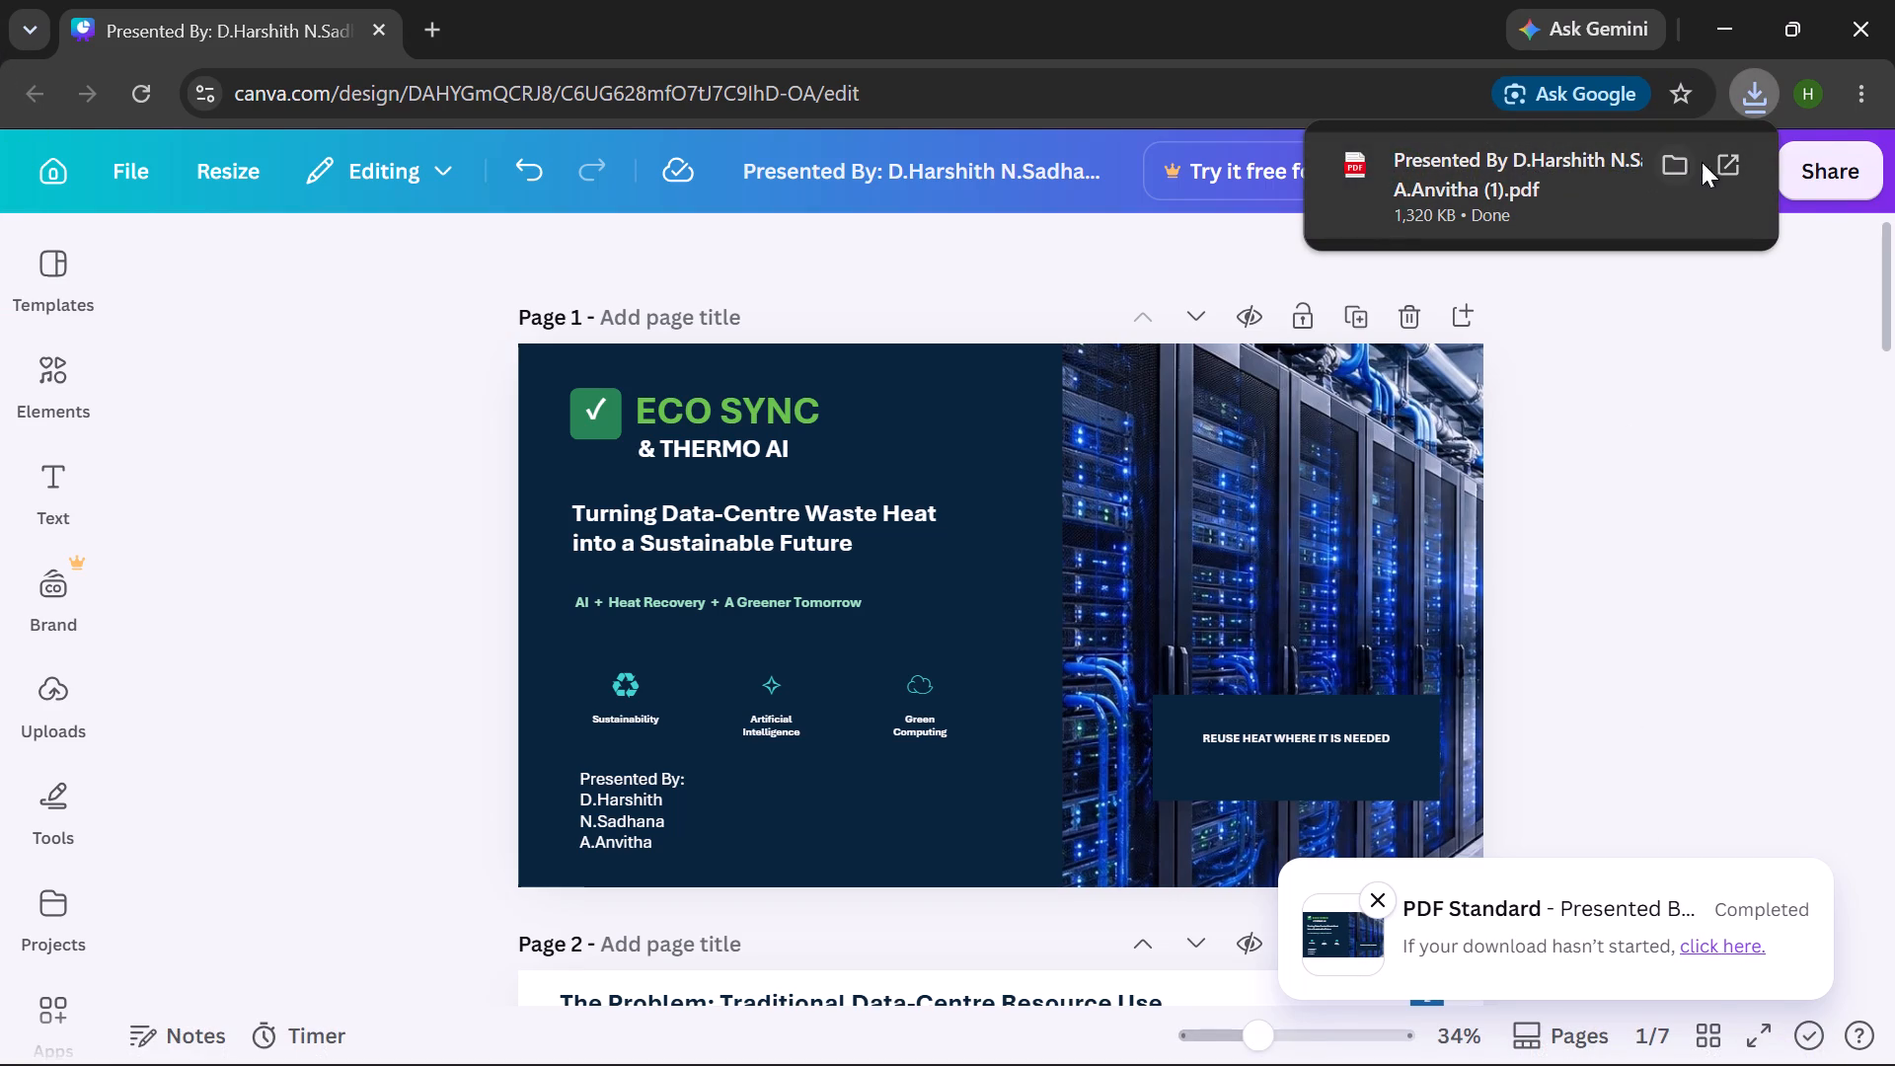
Open the downloaded presentation PDF for viewing.
left_click(1729, 164)
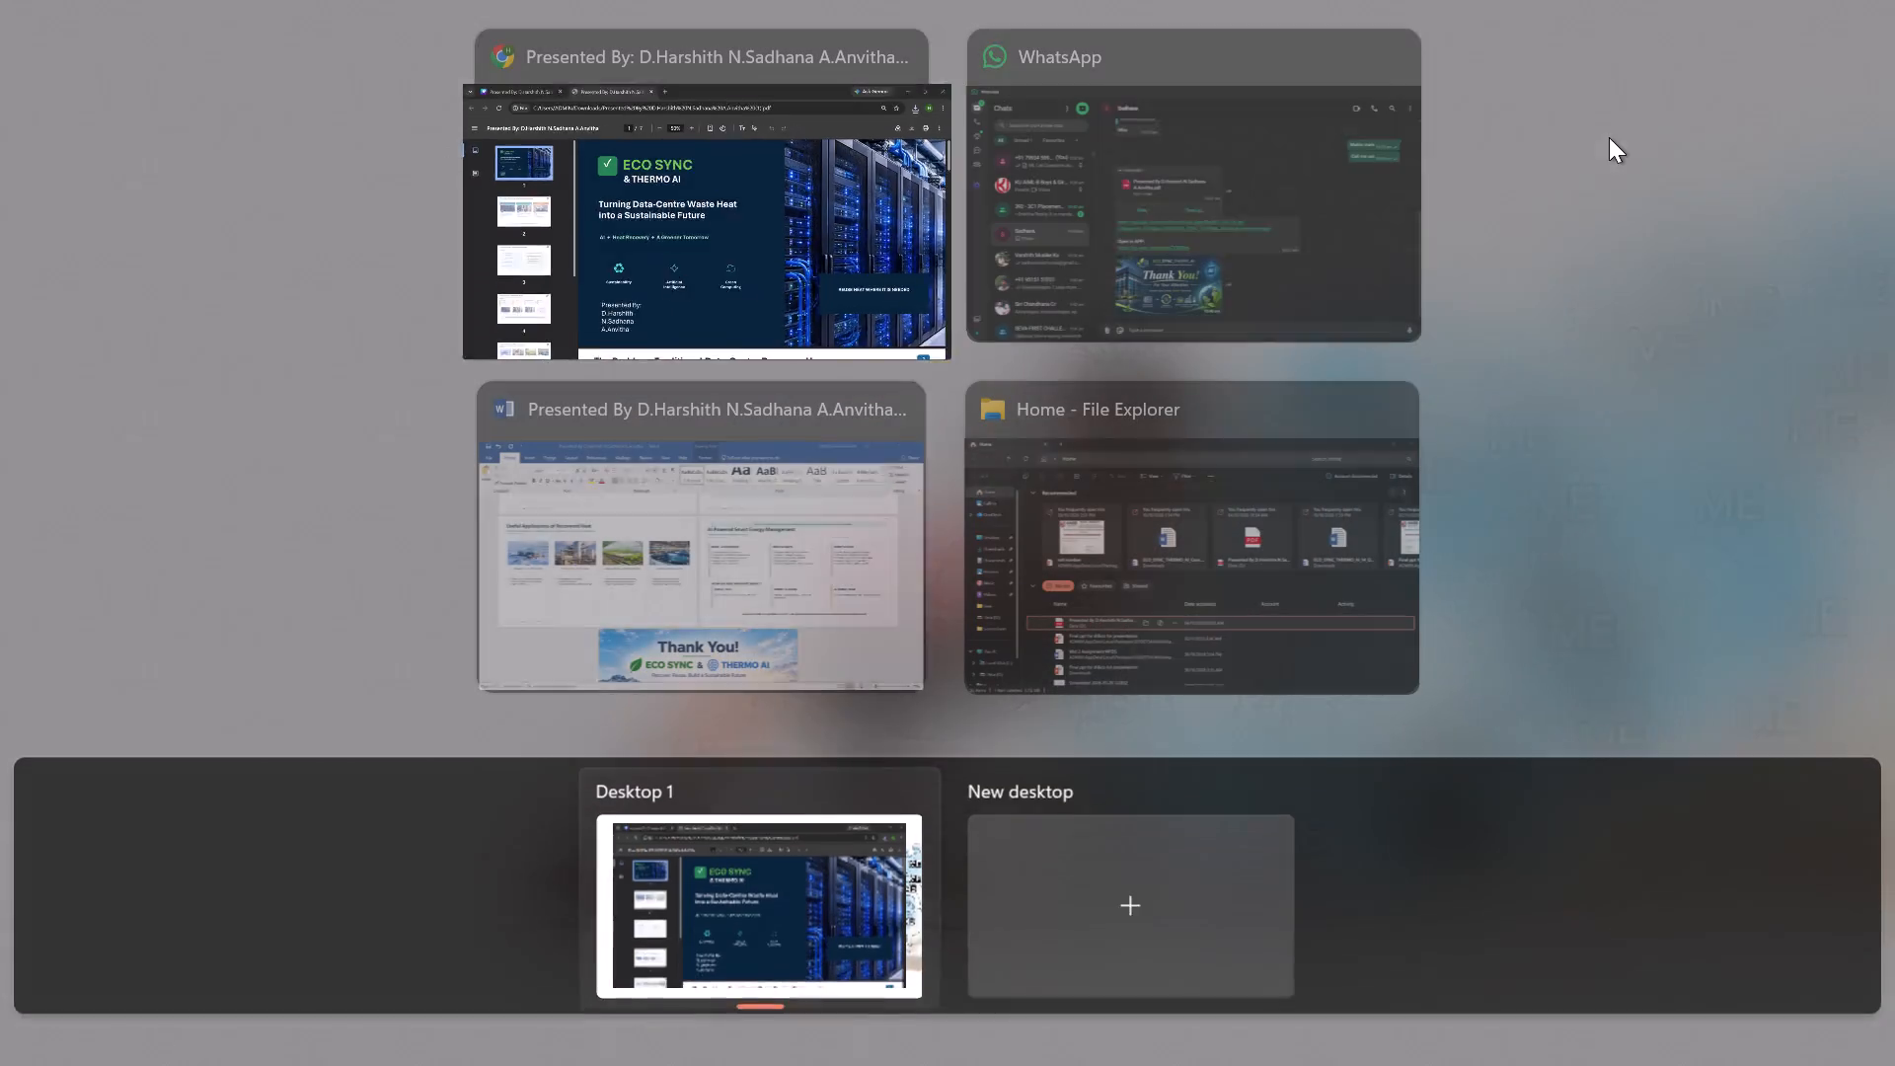
Switch to File Explorer and open the sharing options for today's presentation PDF in the Downloads folder.
left_click(1251, 514)
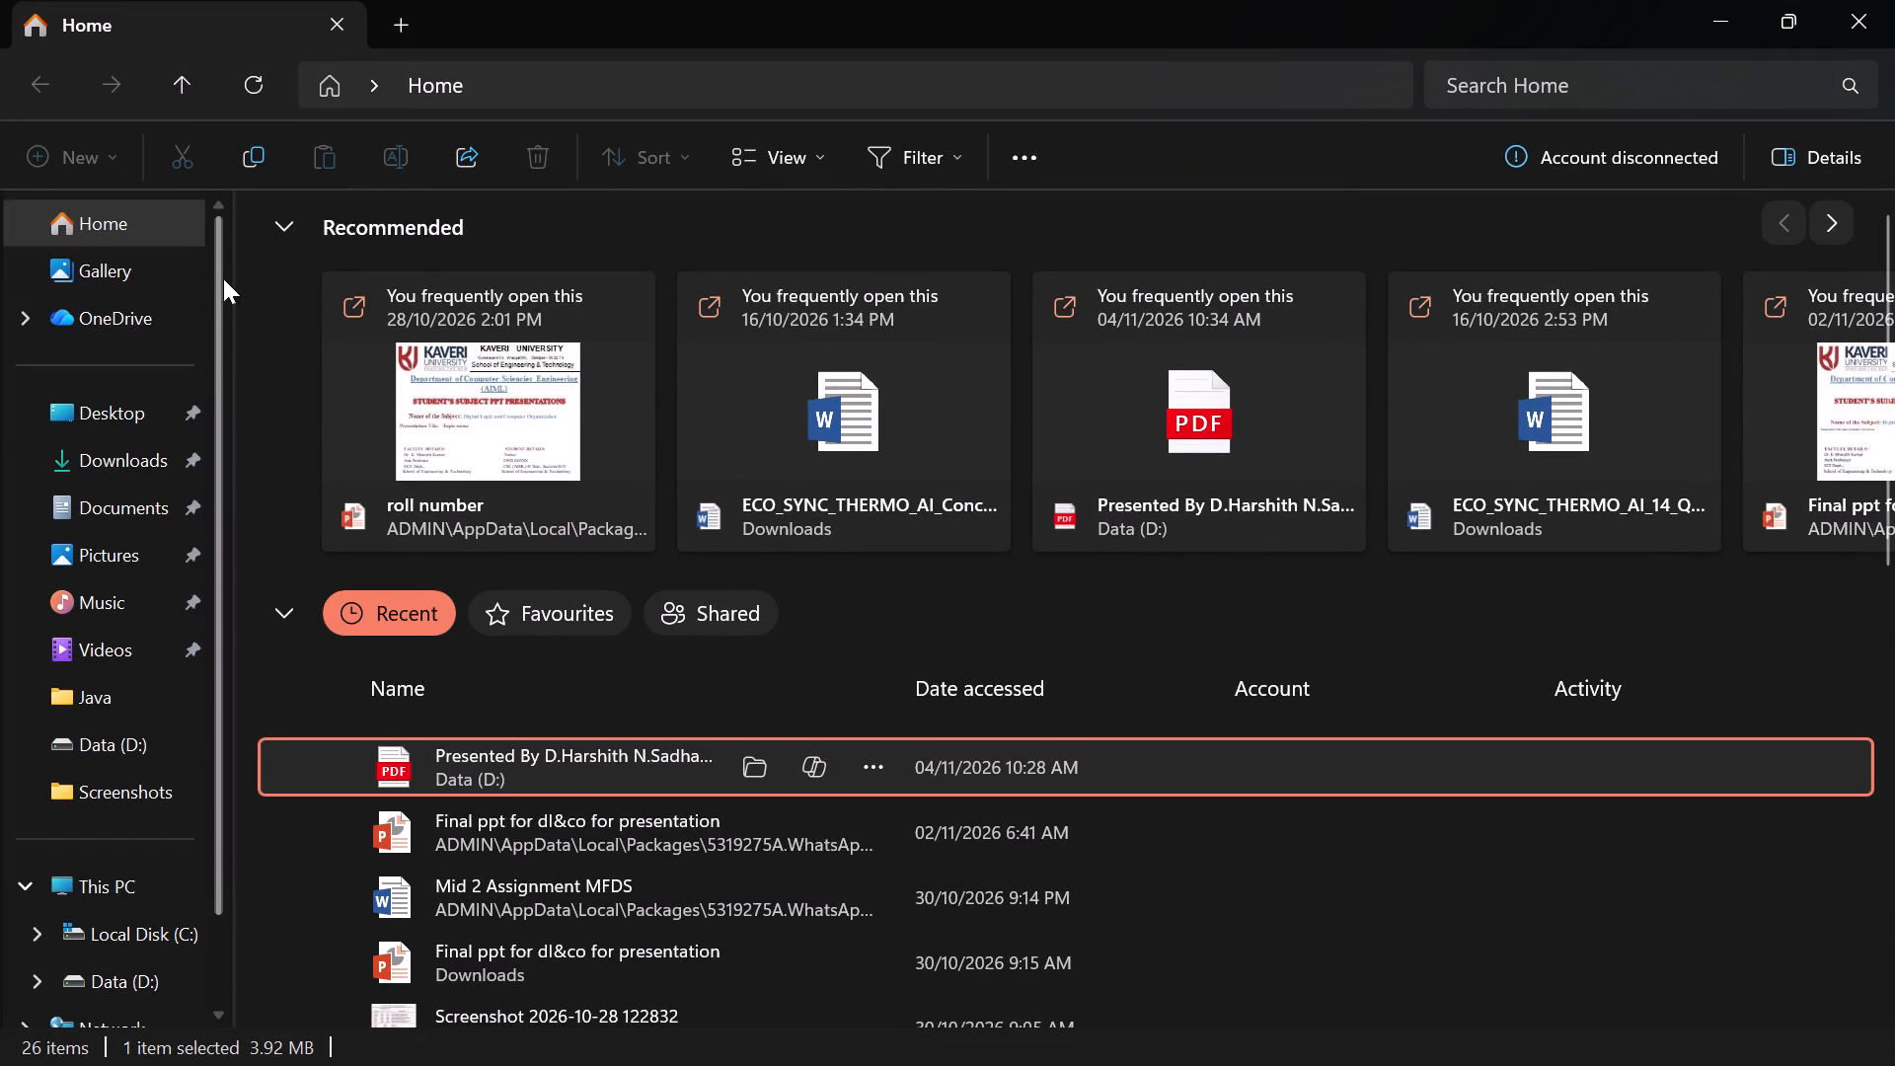
left_click(129, 458)
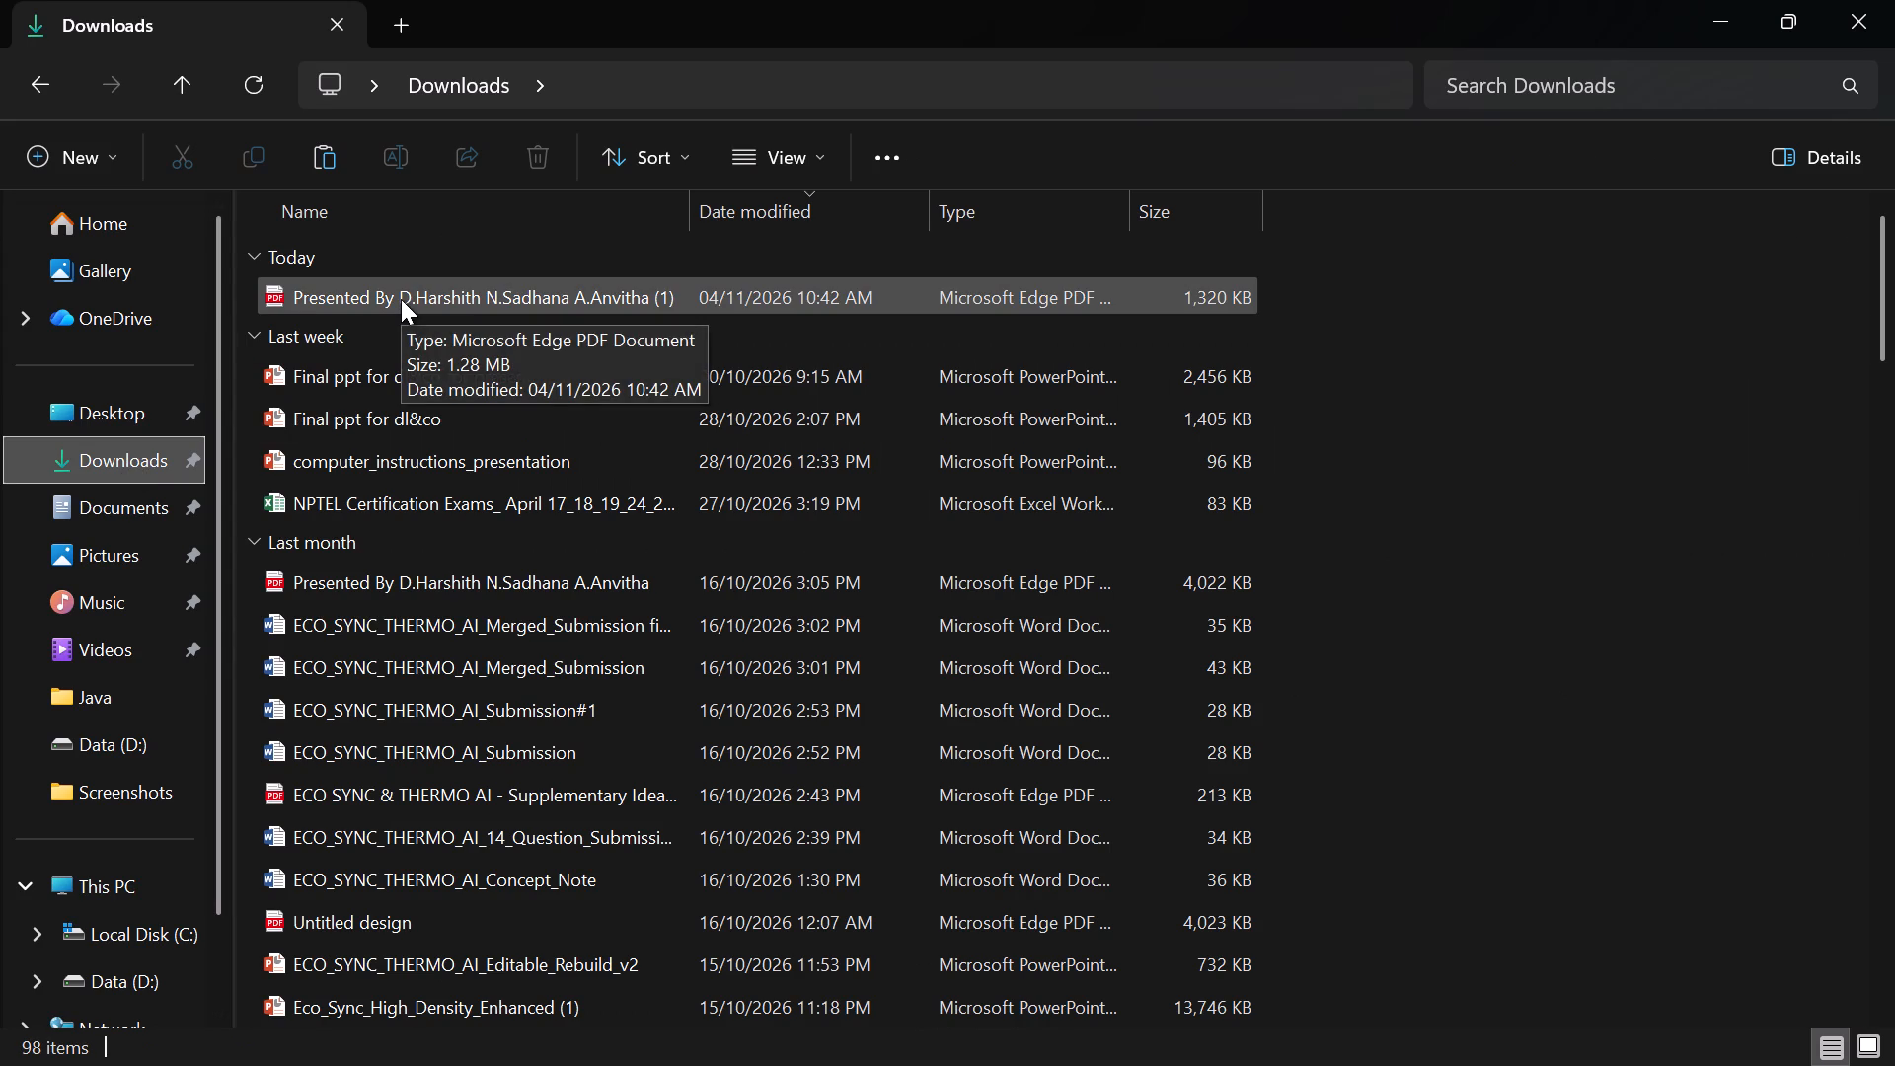
right_click(823, 300)
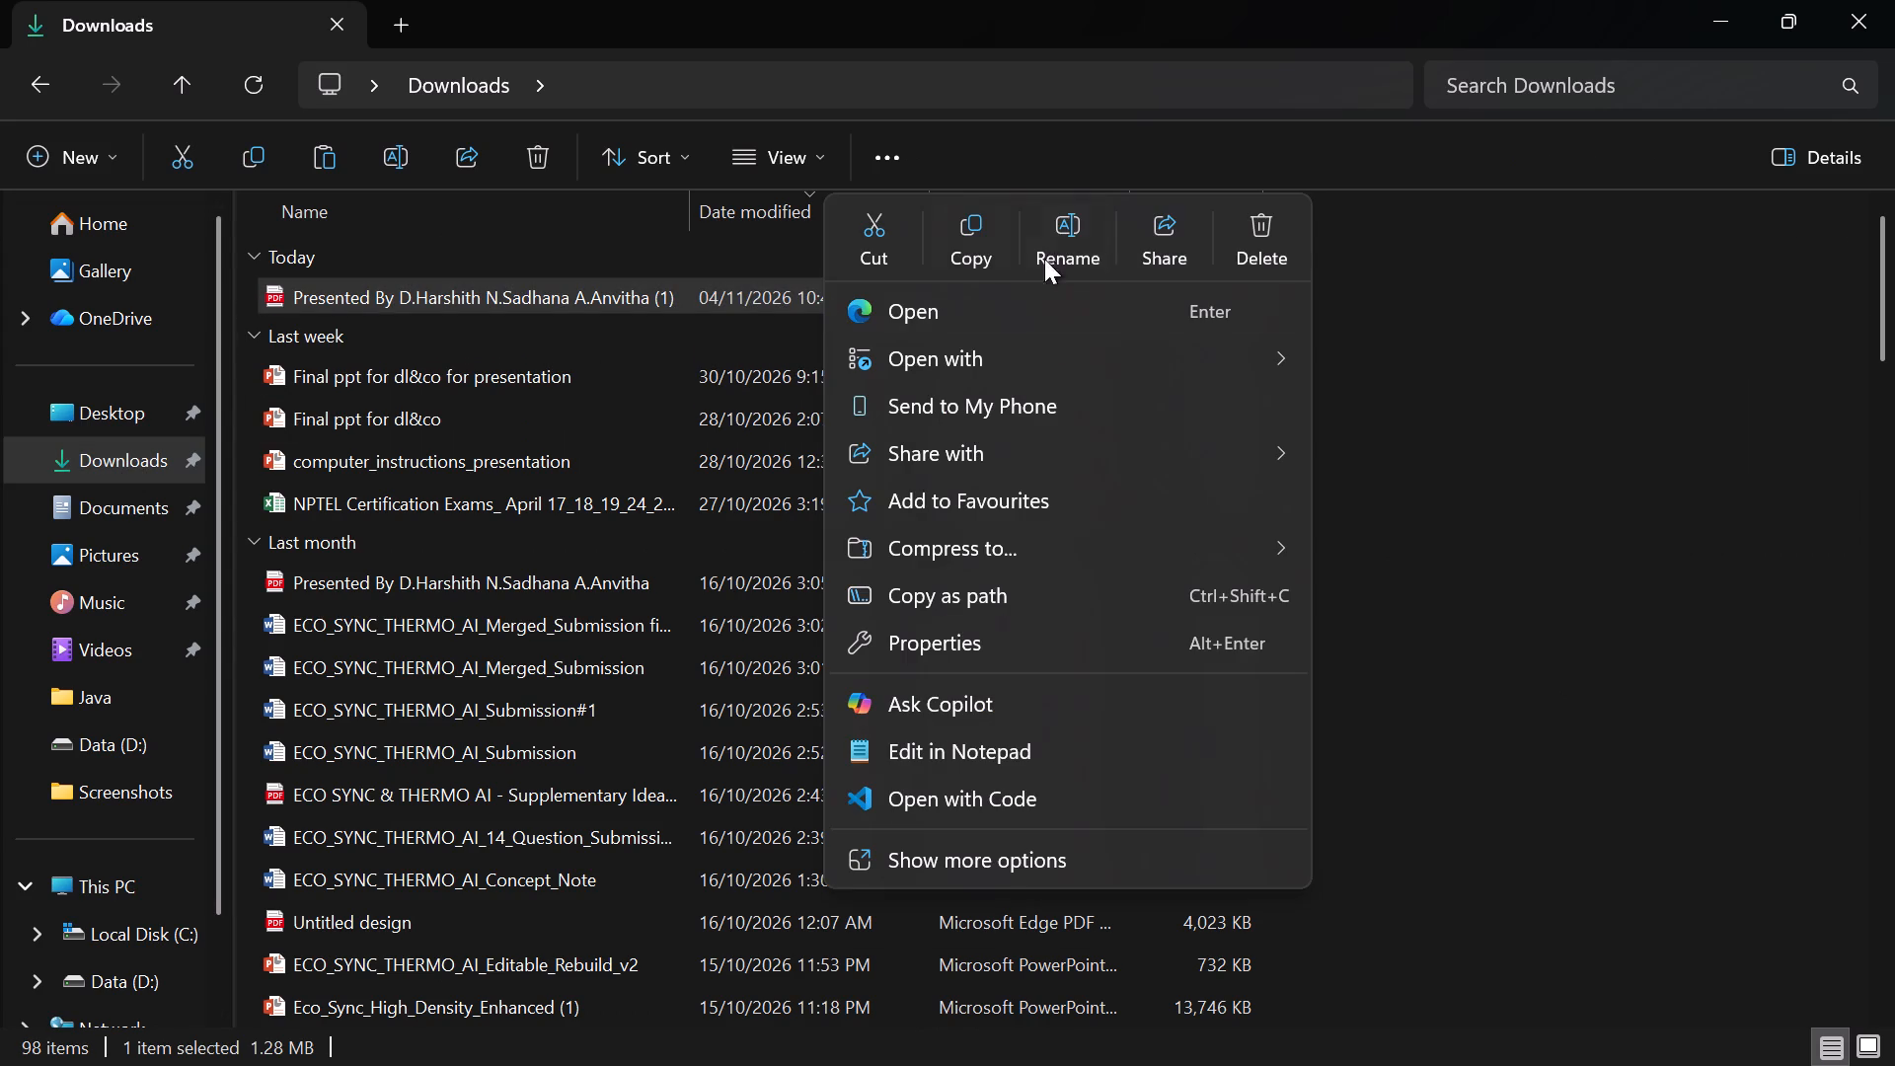
left_click(1172, 220)
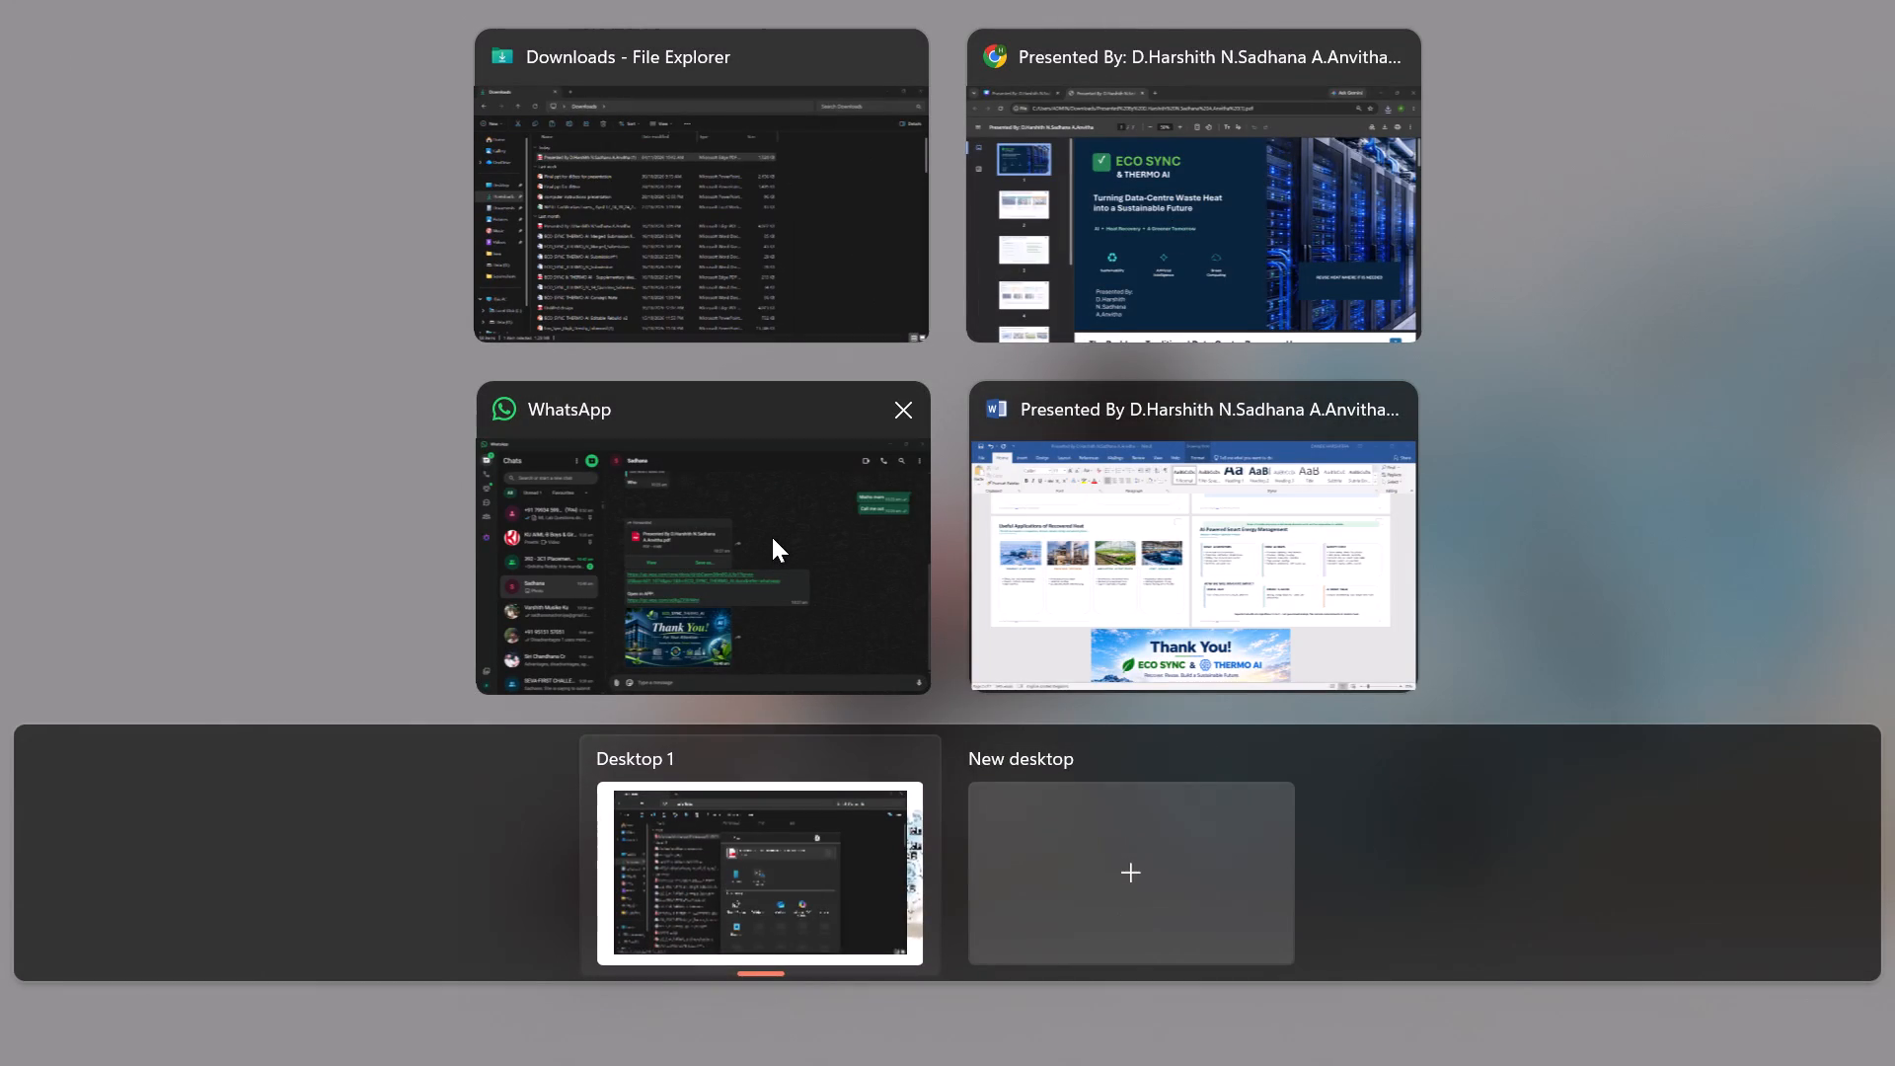
left_click(762, 267)
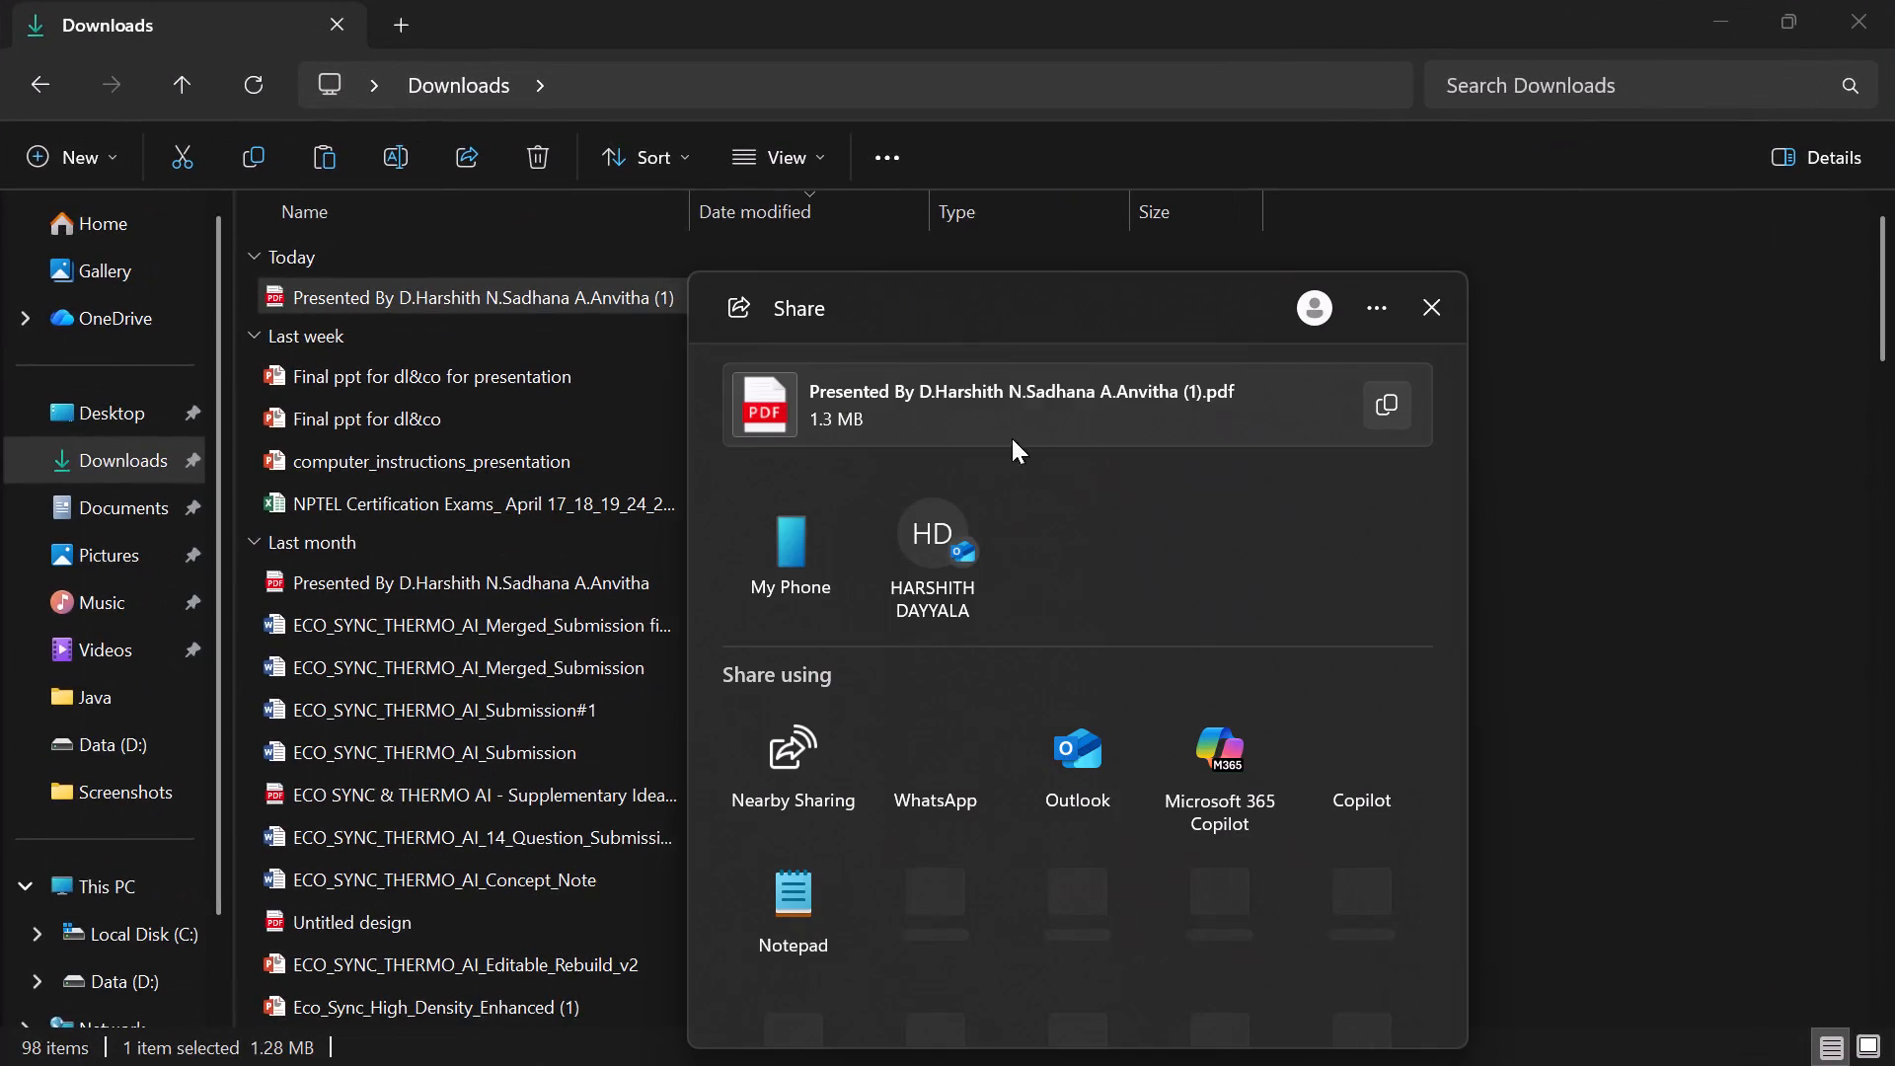
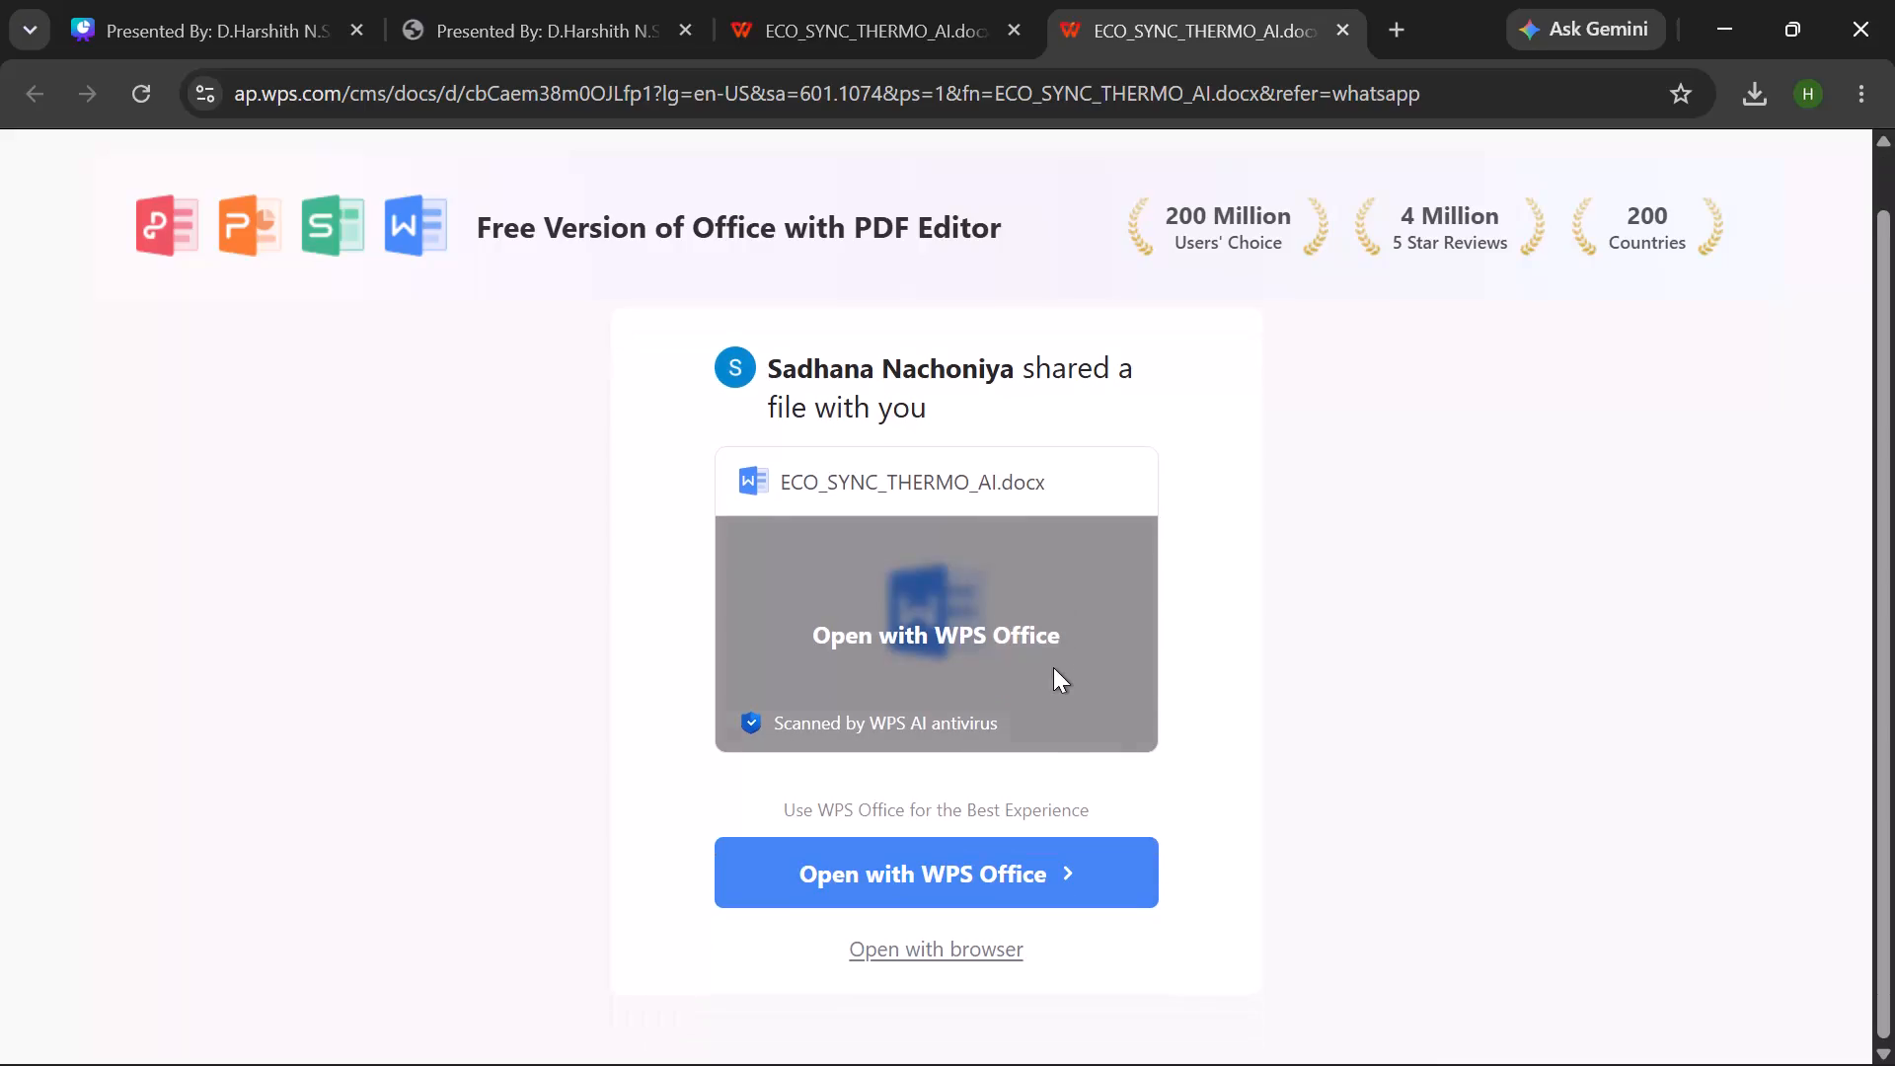
Close the duplicate ECO_SYNC_THERMO_AI.docx tab and both presentation tabs, keeping only one WPS shared-file page open.
scroll(1053, 667, "up", 2)
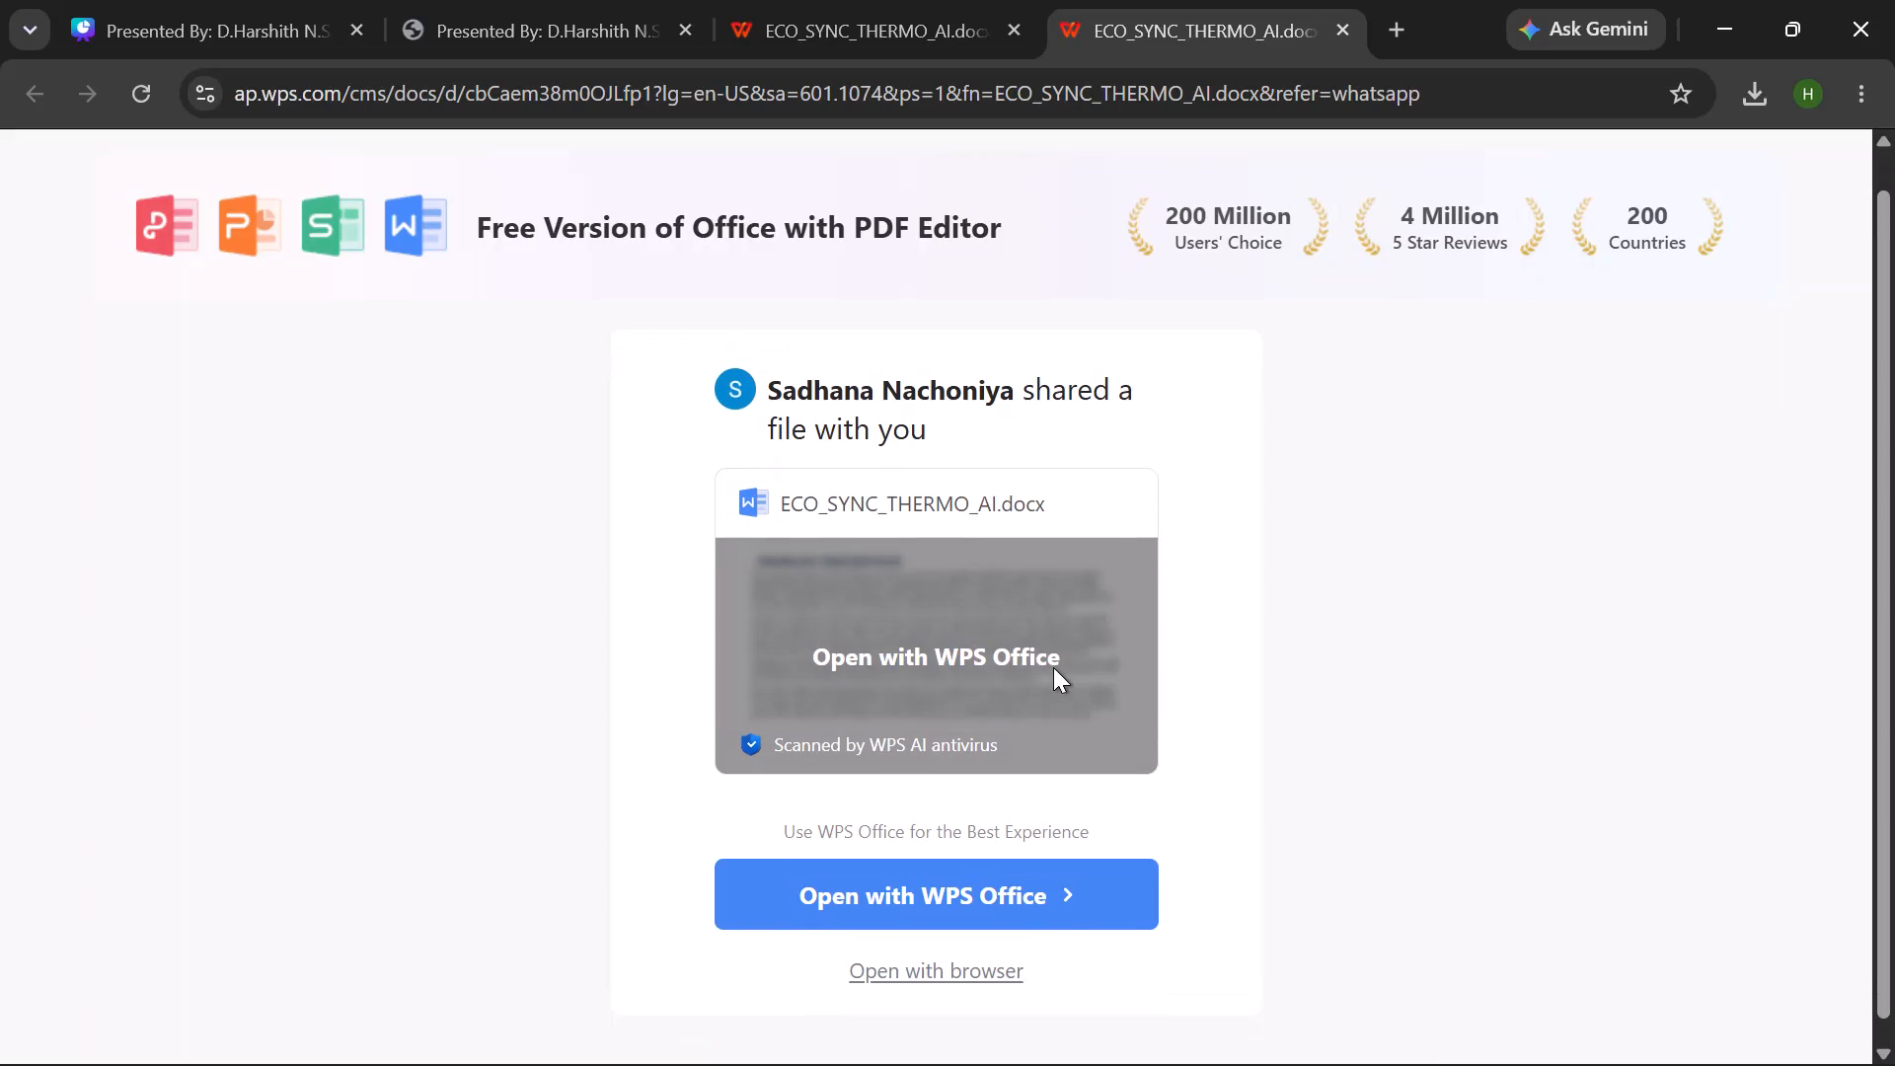
scroll(1053, 667, "up", 1)
left_click(1010, 27)
scroll(827, 2, "left", 1)
left_click(676, 30)
scroll(665, 30, "left", 1)
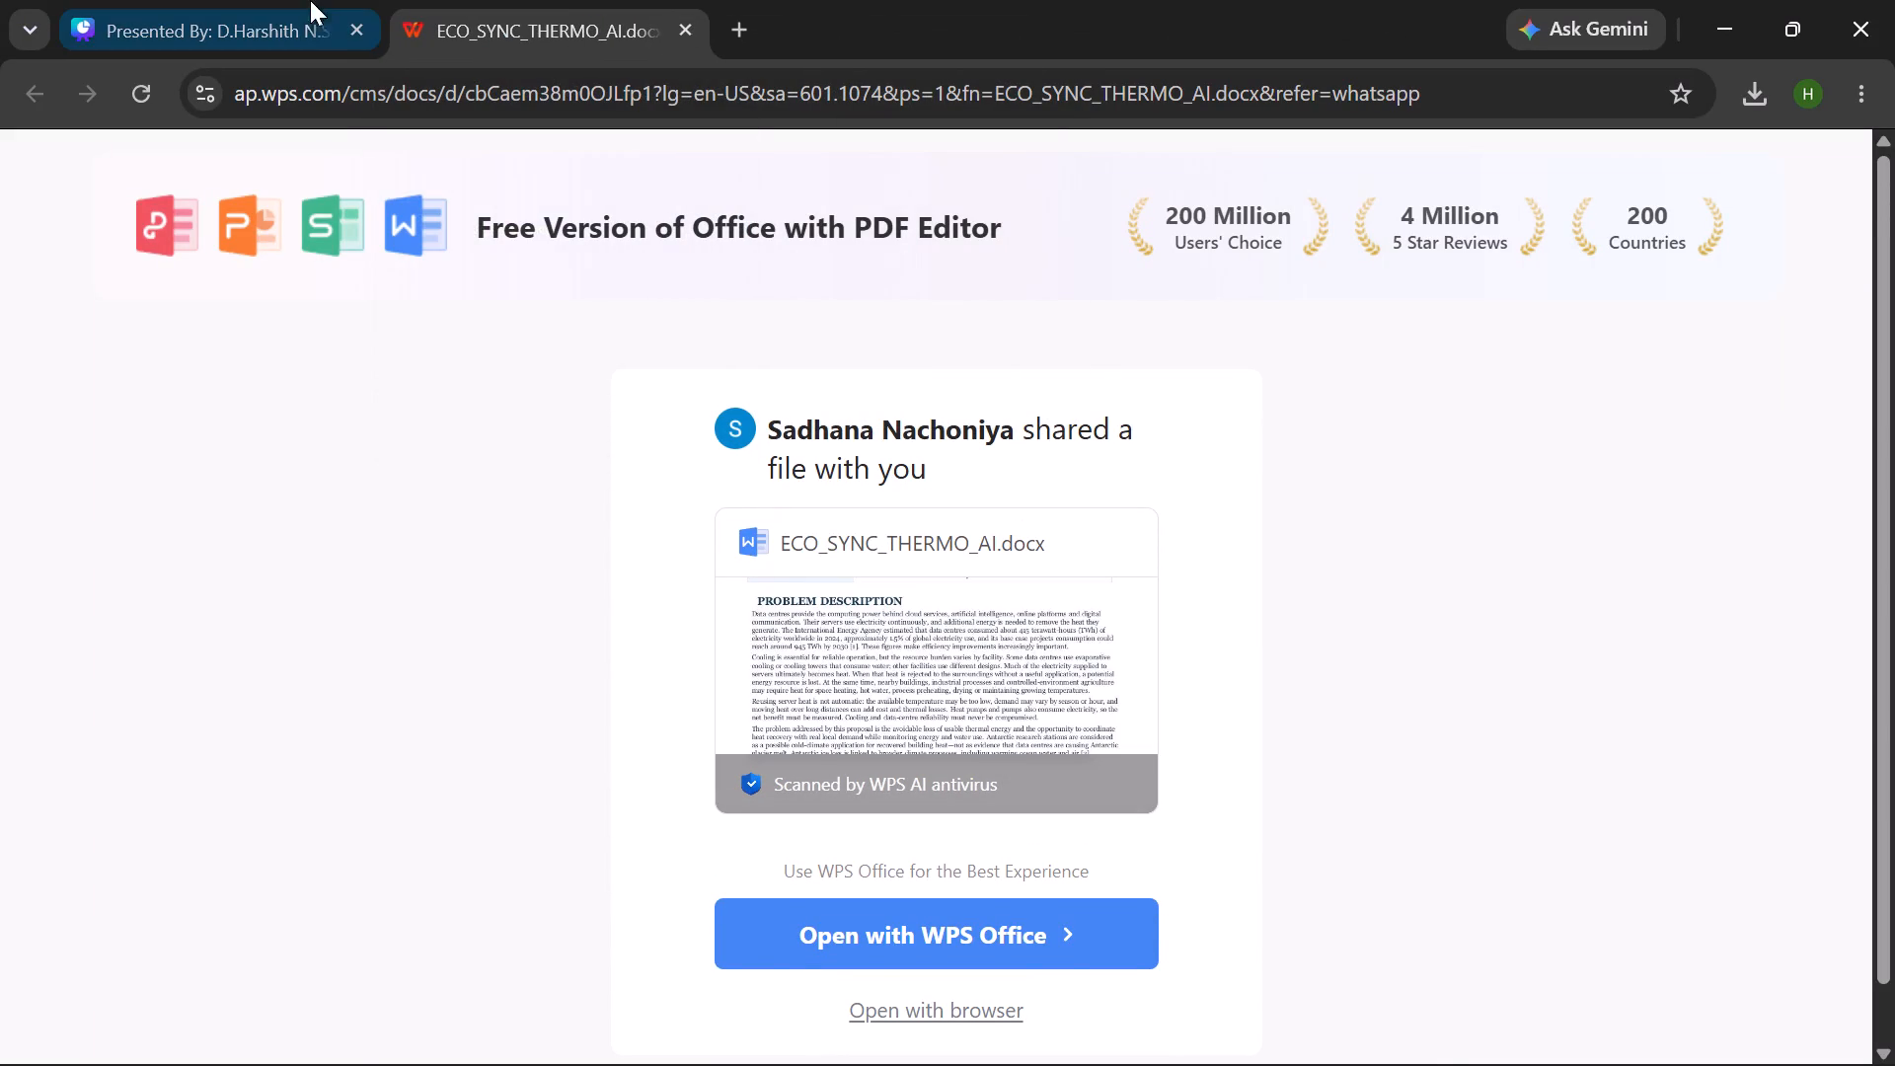
left_click(352, 36)
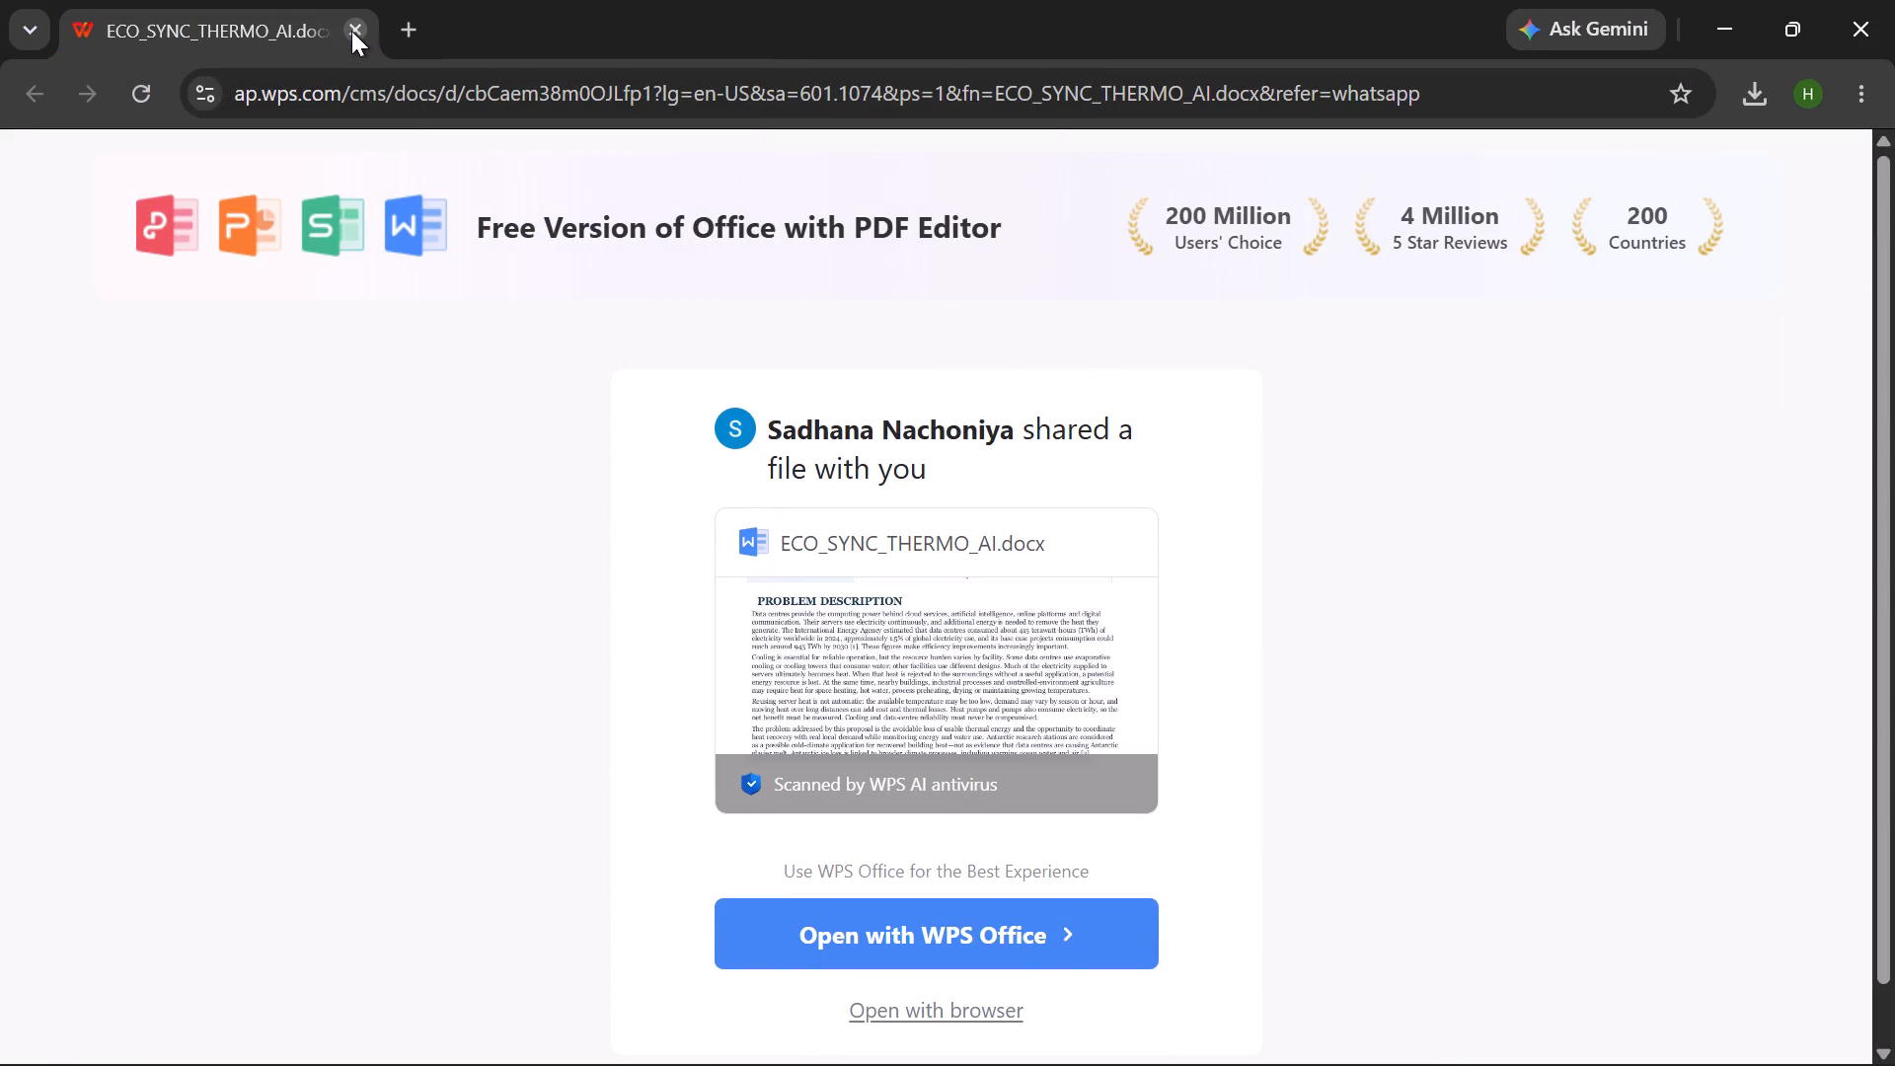
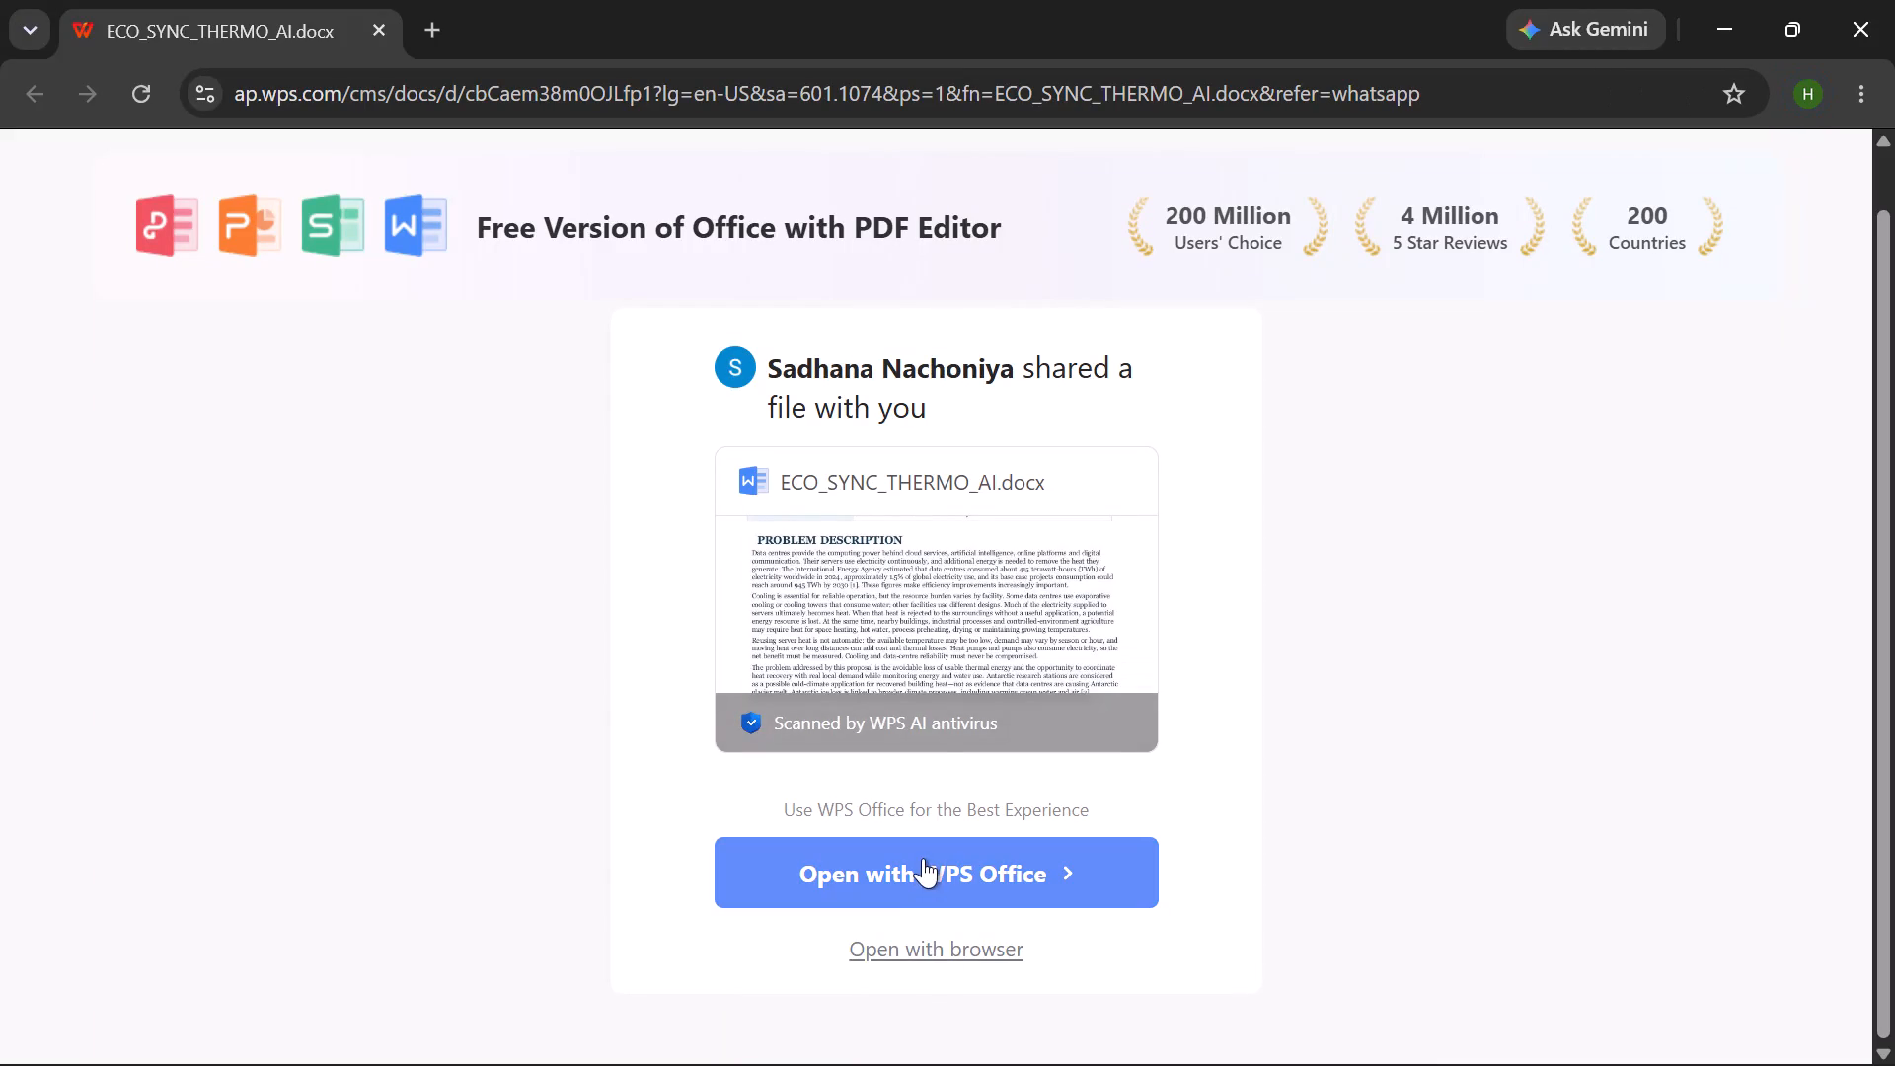
Download WPS Office from the shared ECO_SYNC_THERMO_AI.docx page in Chrome and launch the downloaded installer.
left_click(963, 861)
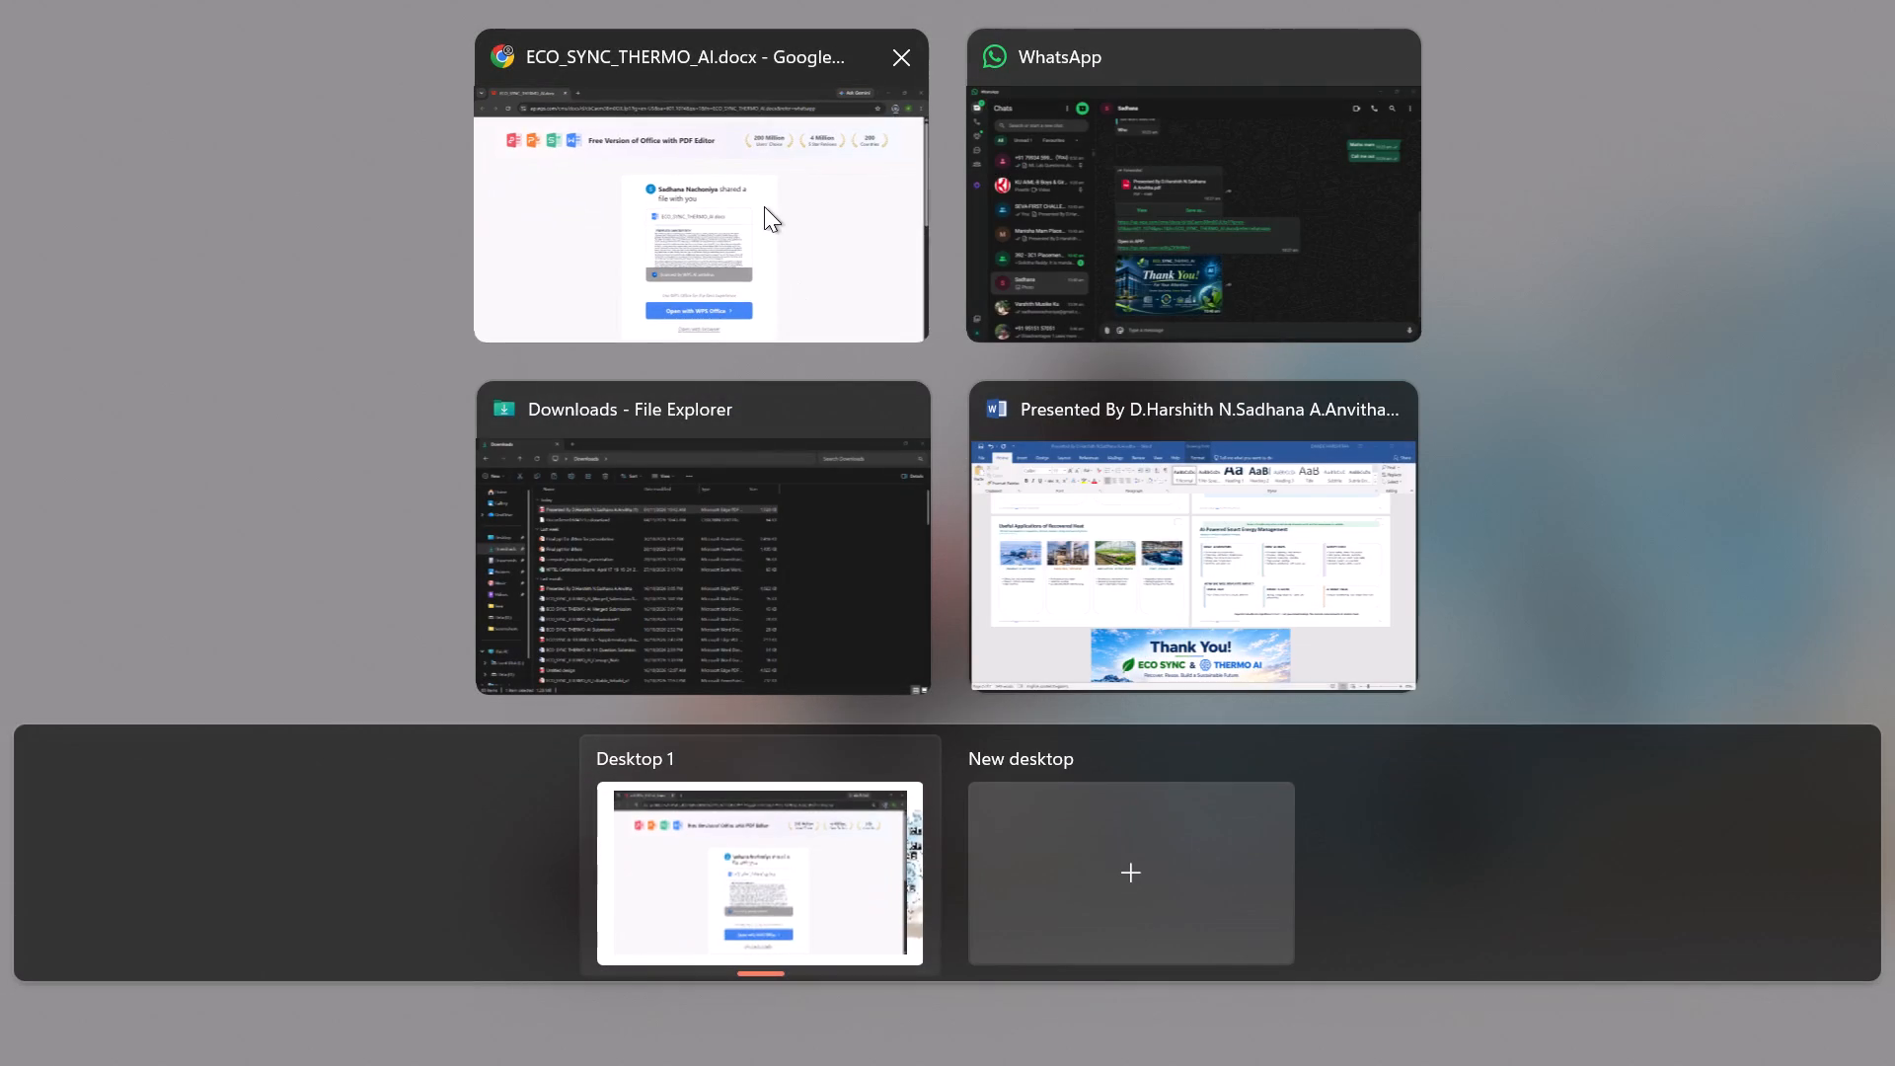
left_click(764, 207)
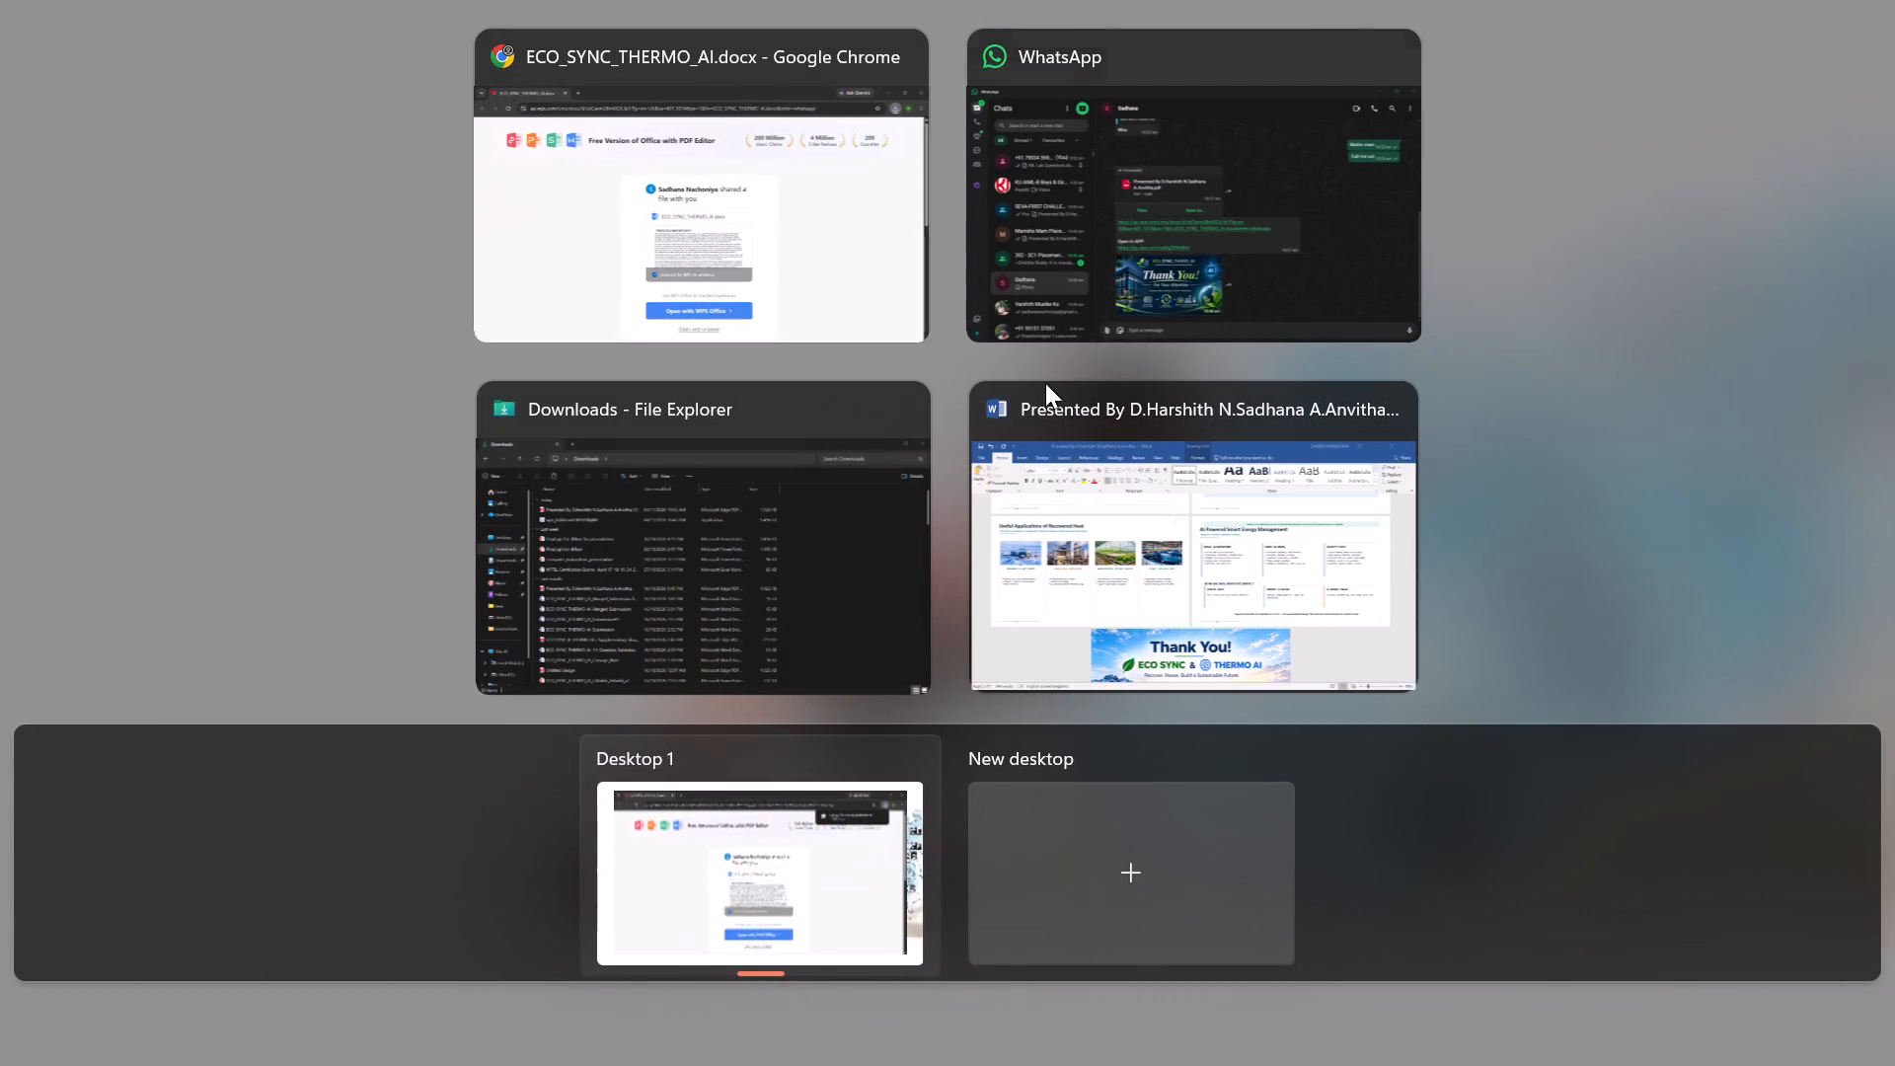
left_click(763, 260)
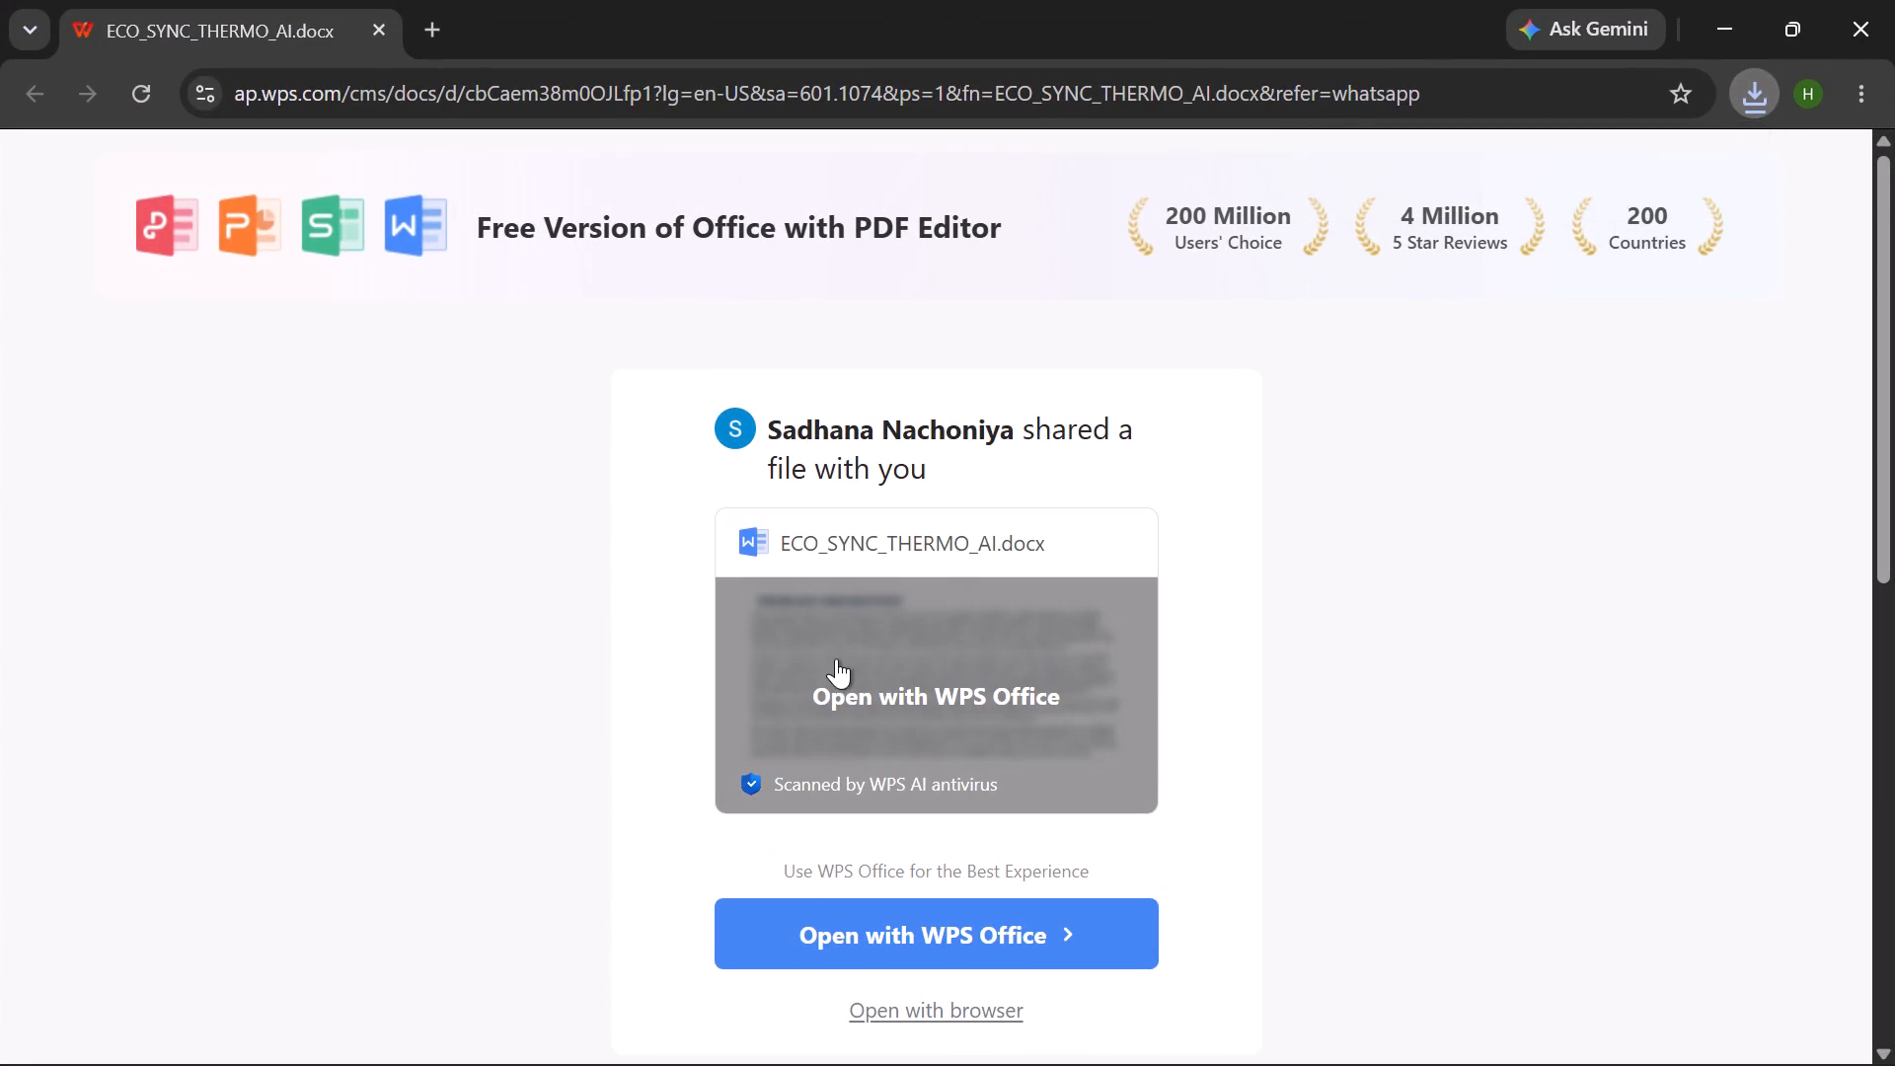
double_click(837, 644)
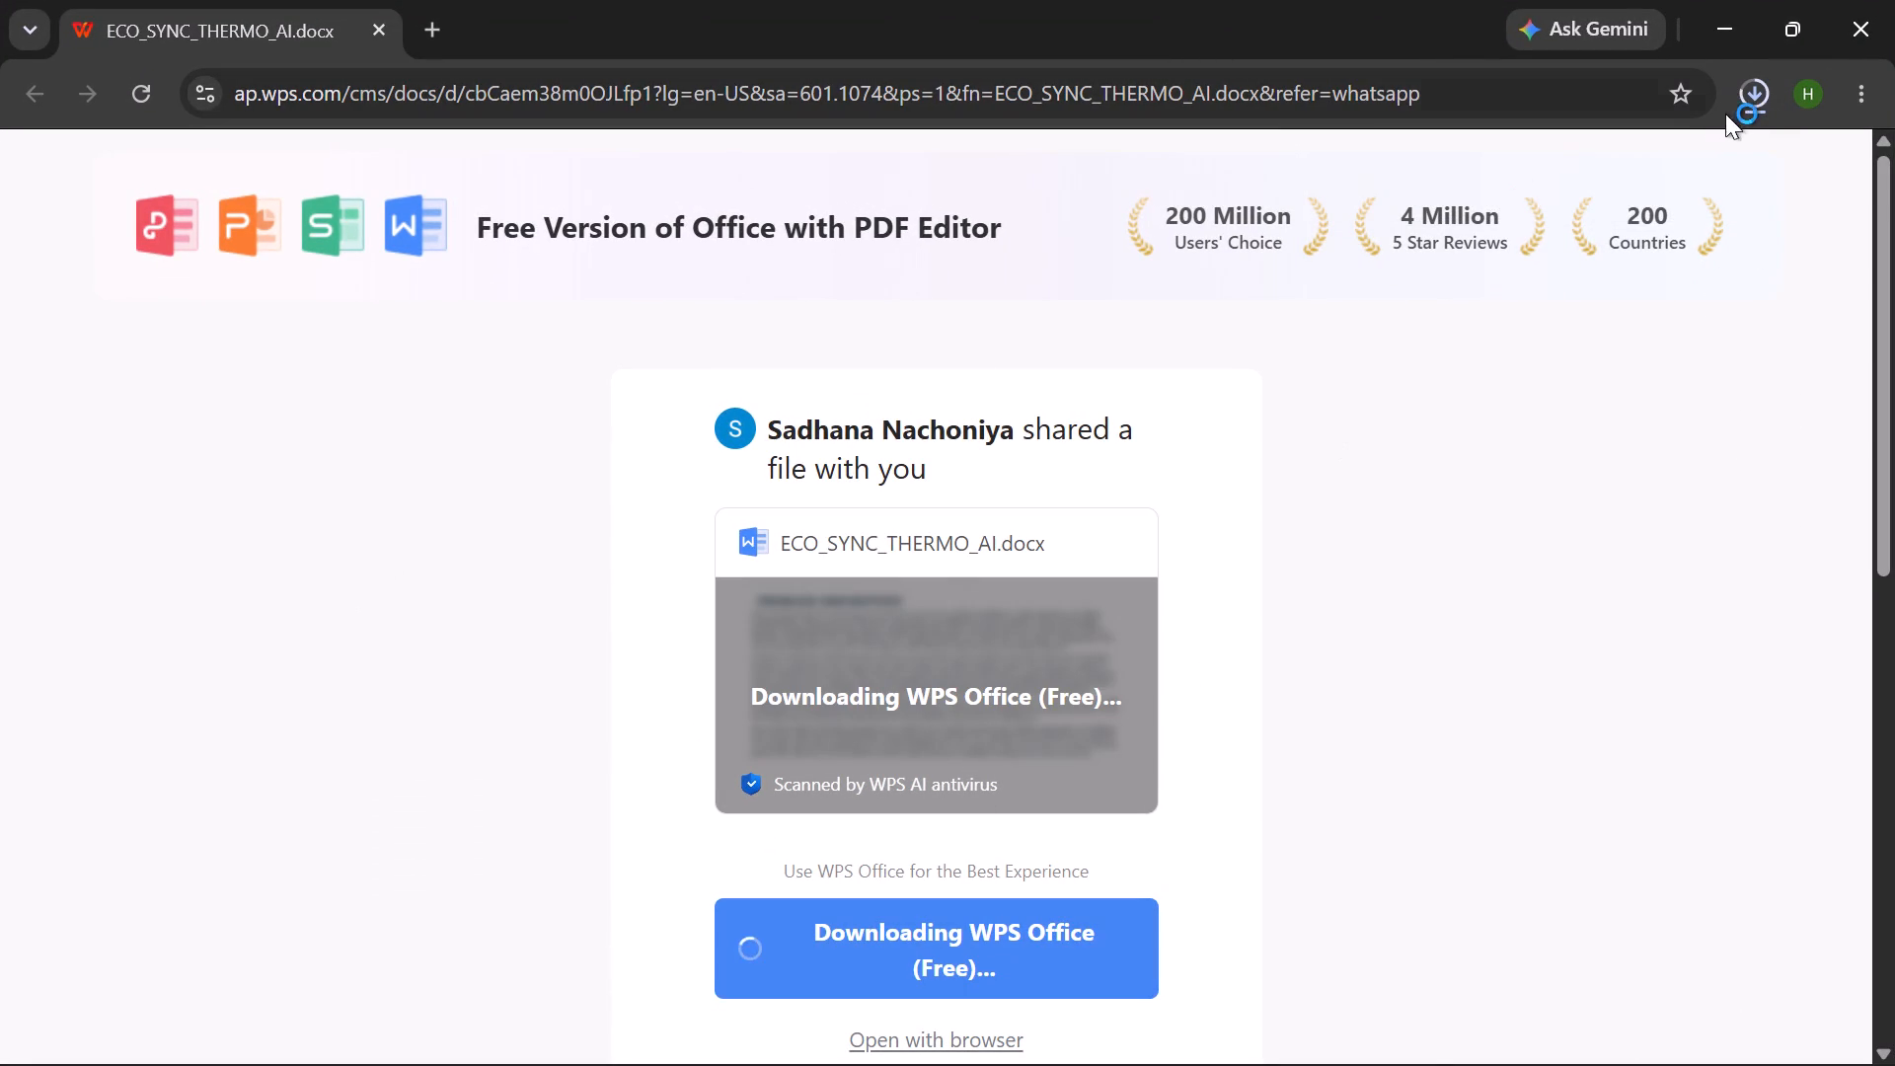
left_click(1751, 96)
double_click(1586, 229)
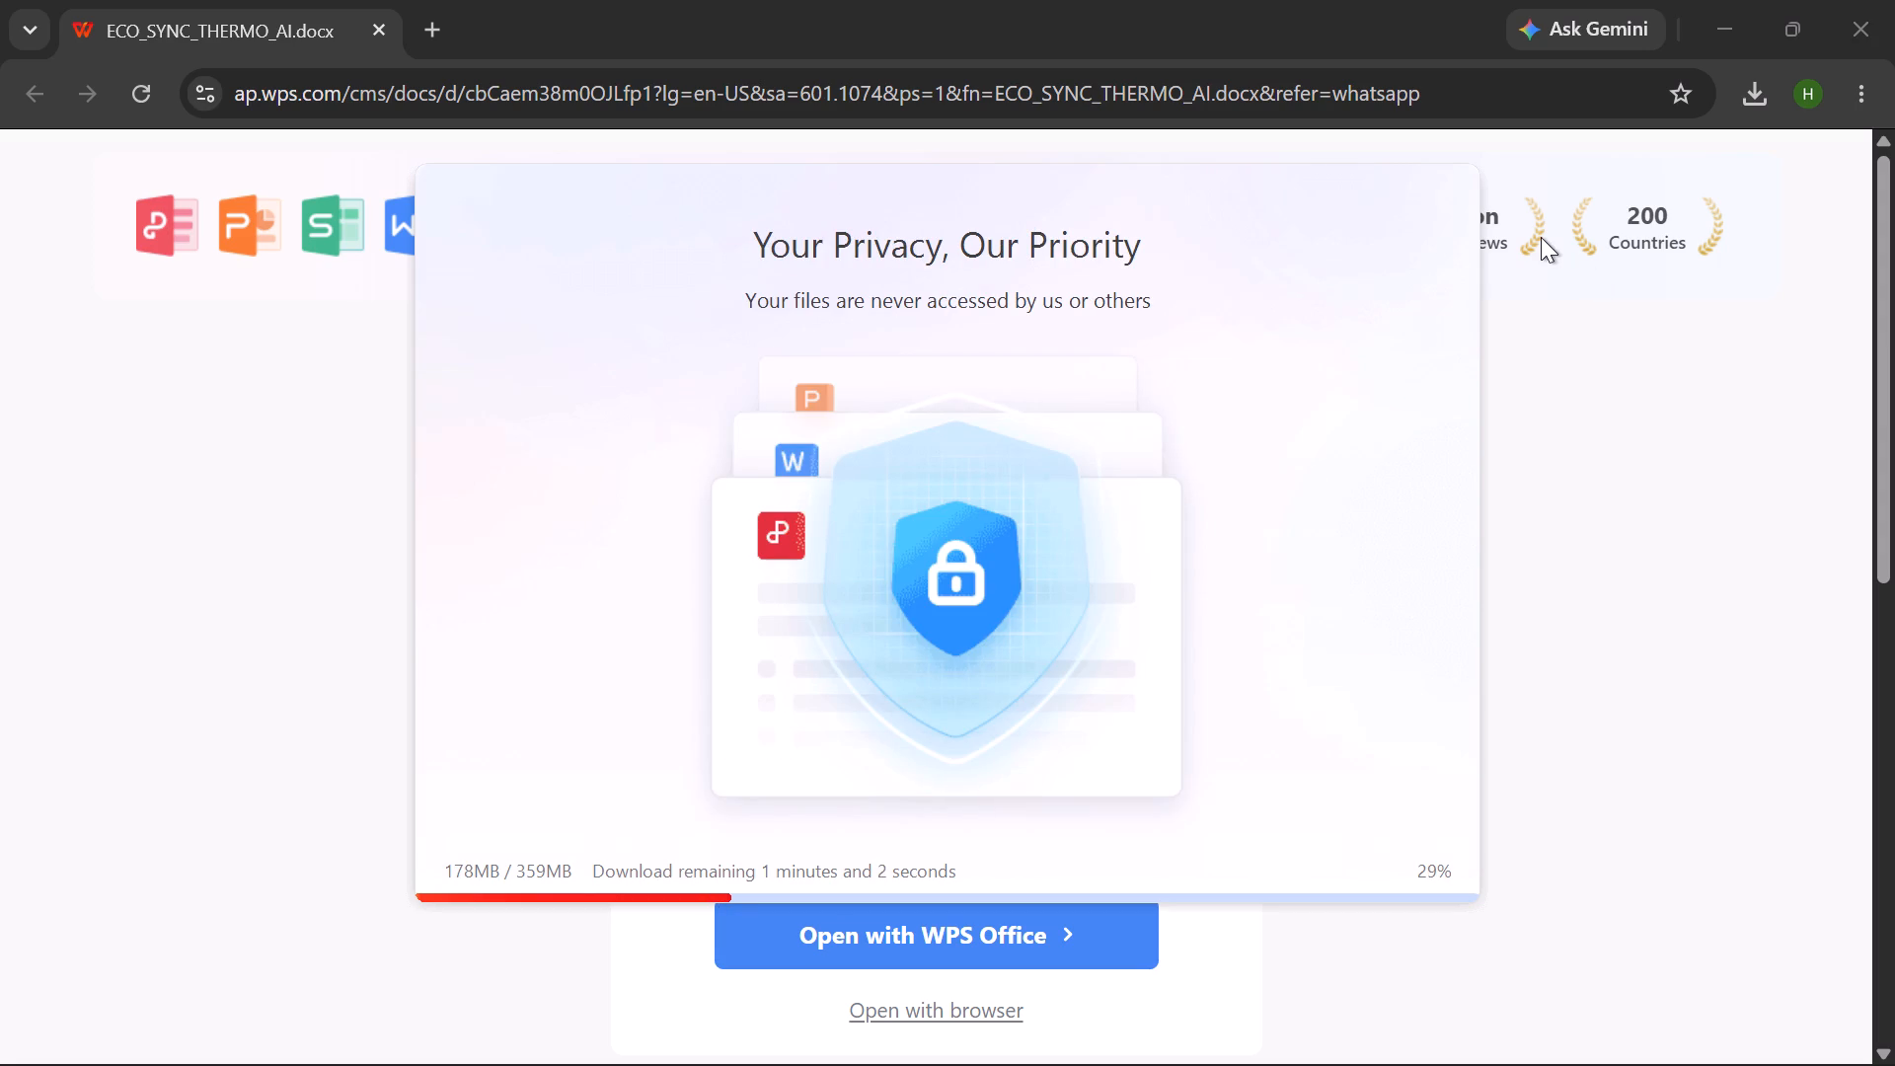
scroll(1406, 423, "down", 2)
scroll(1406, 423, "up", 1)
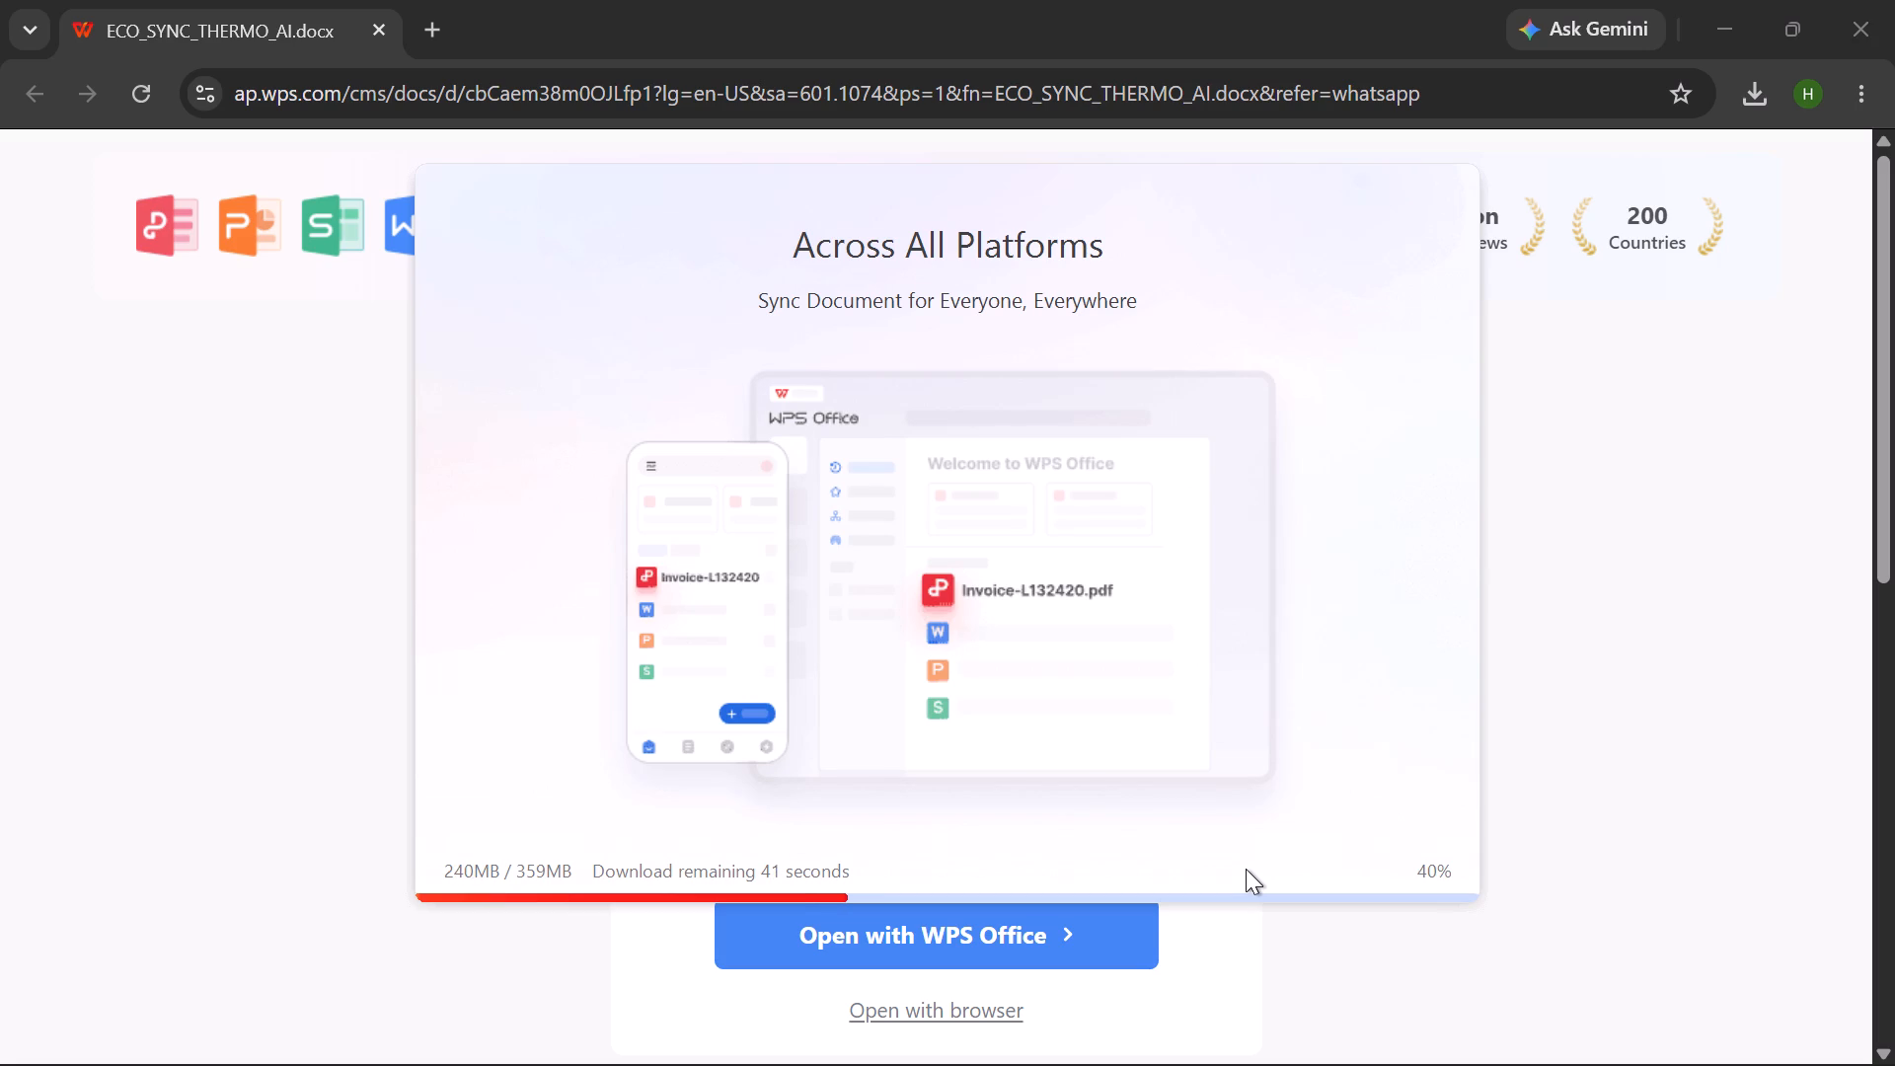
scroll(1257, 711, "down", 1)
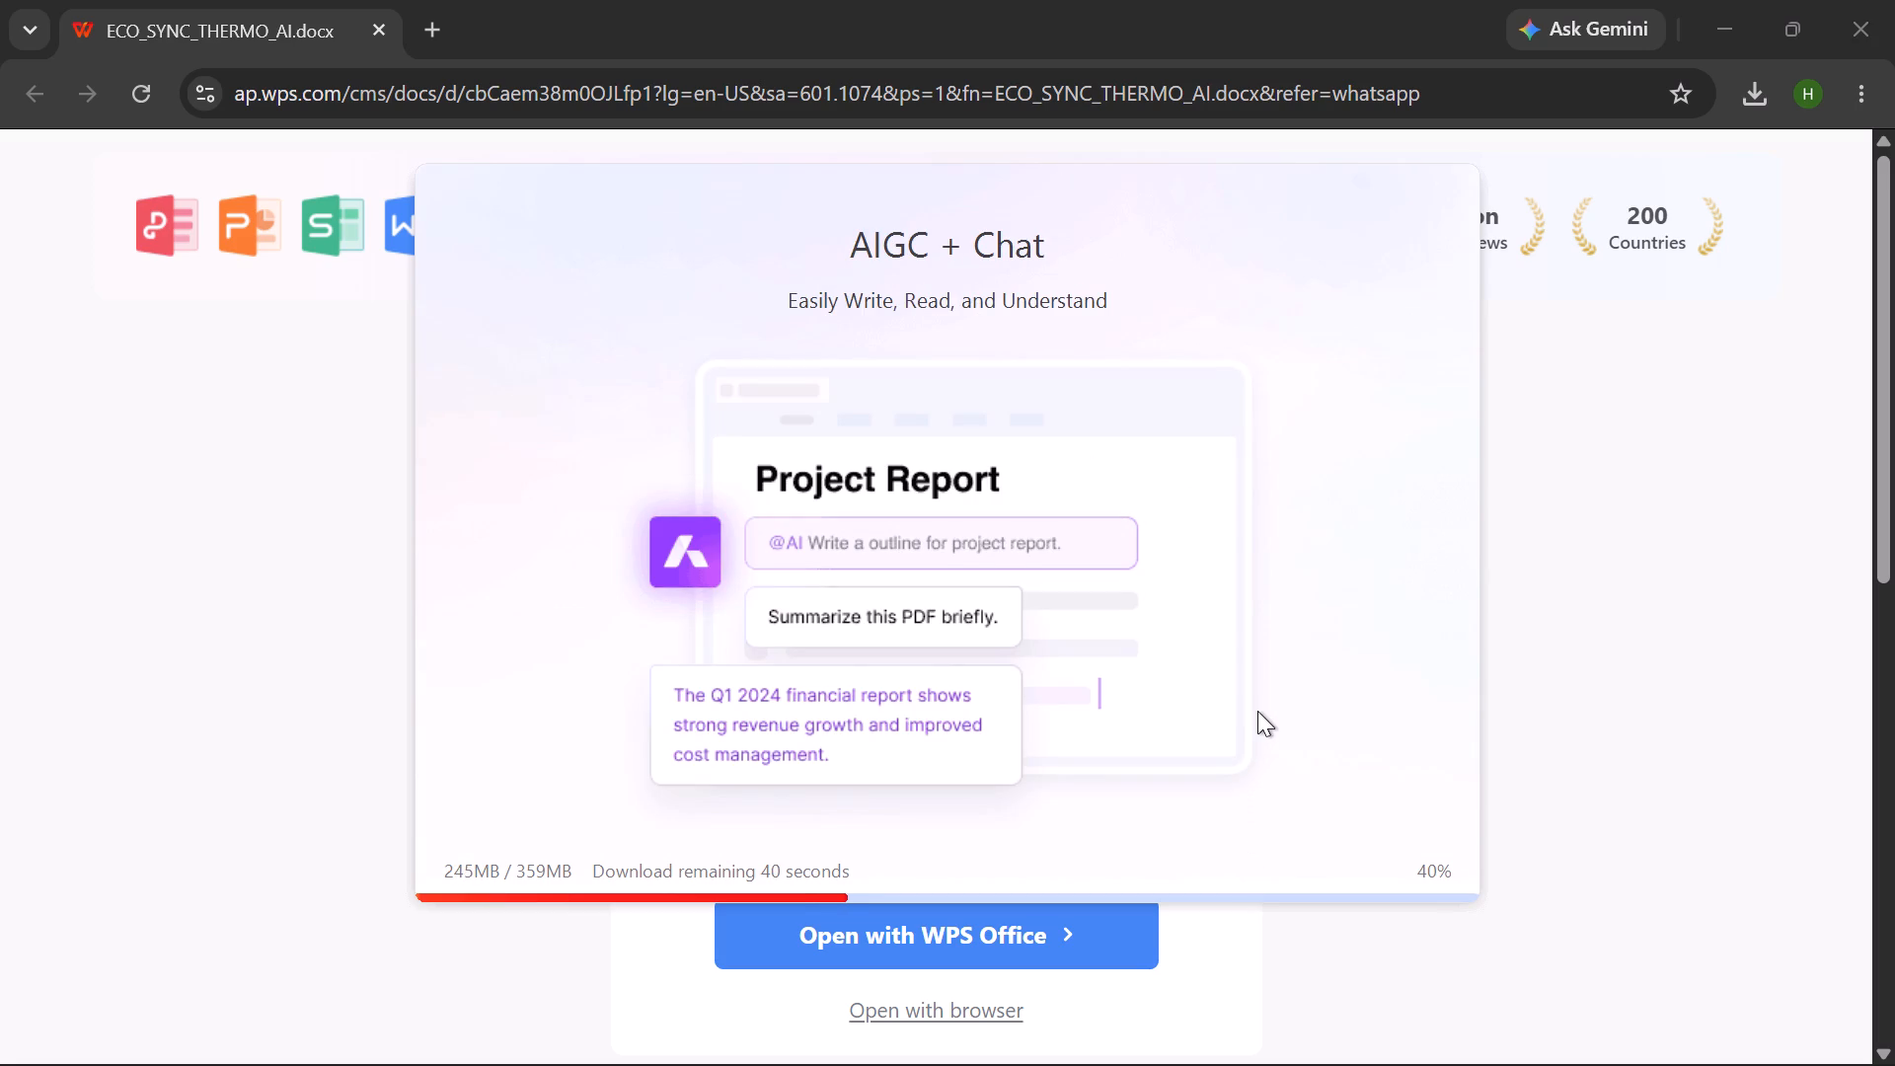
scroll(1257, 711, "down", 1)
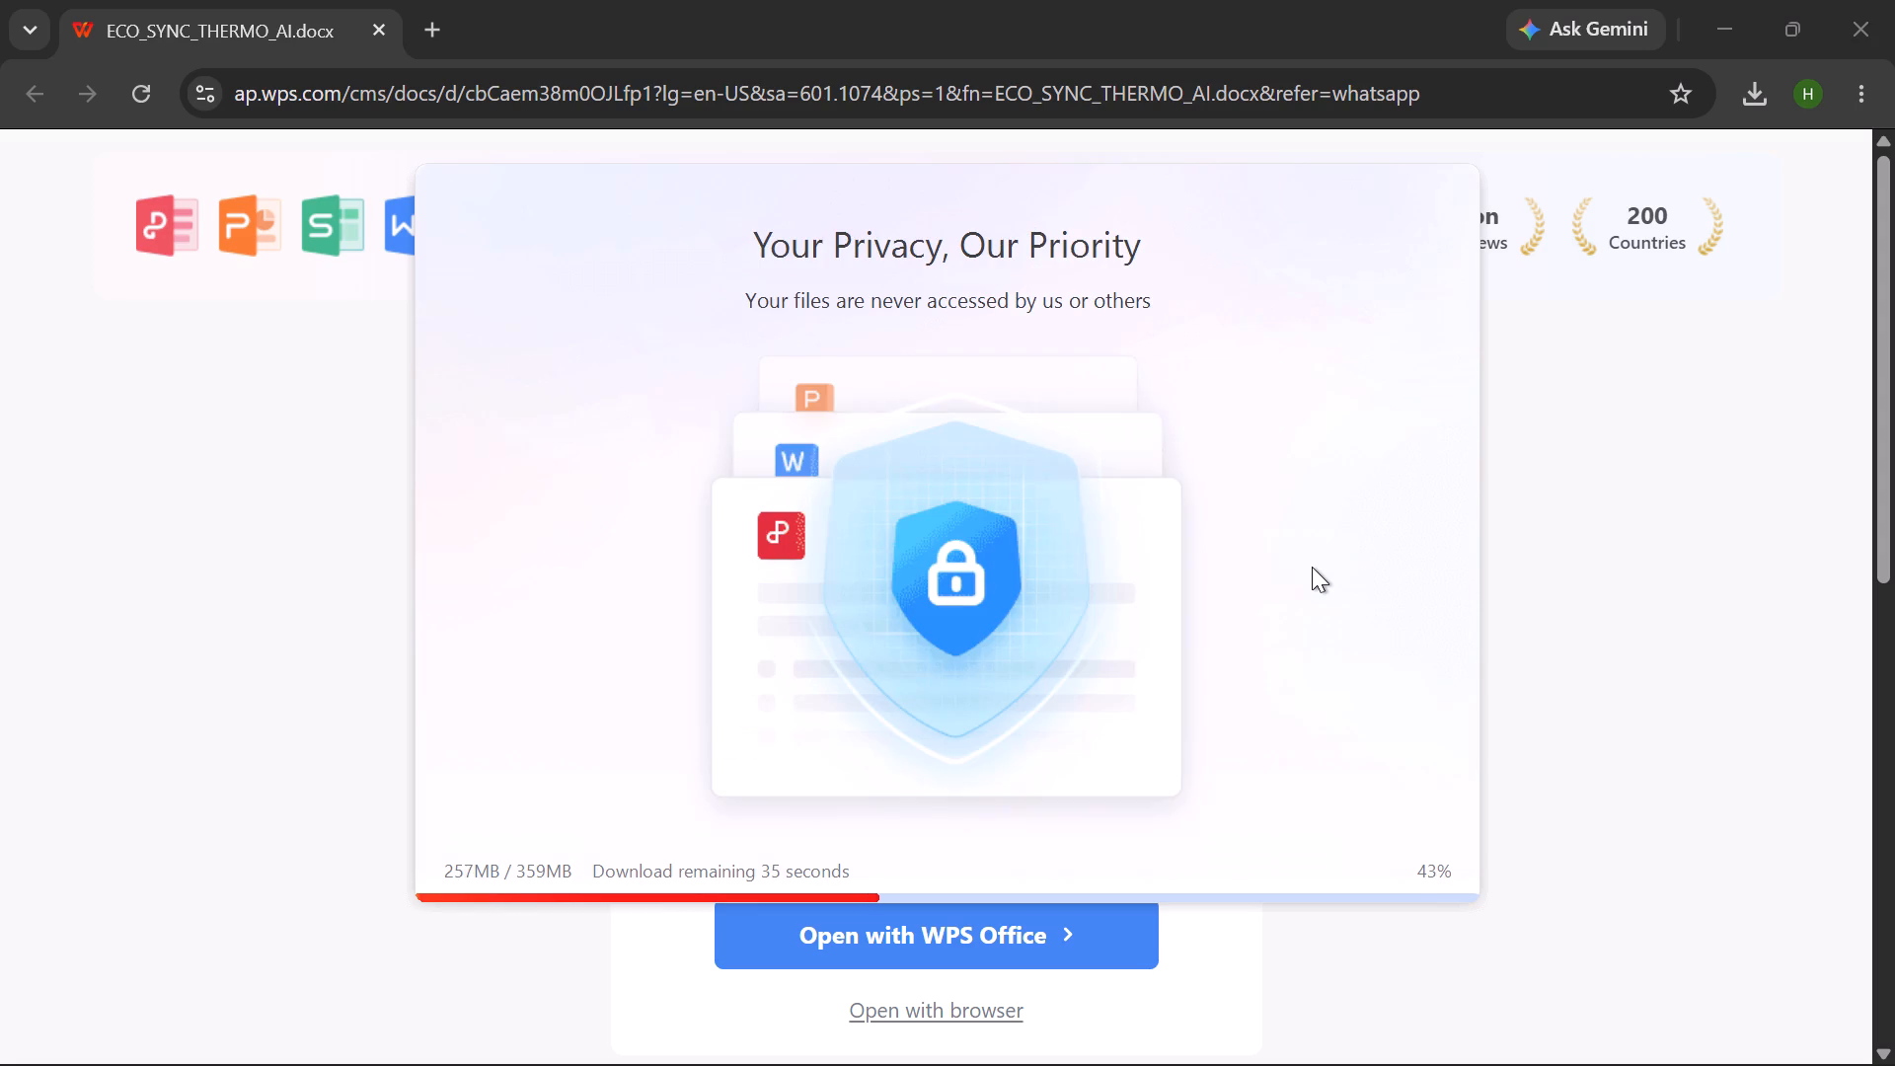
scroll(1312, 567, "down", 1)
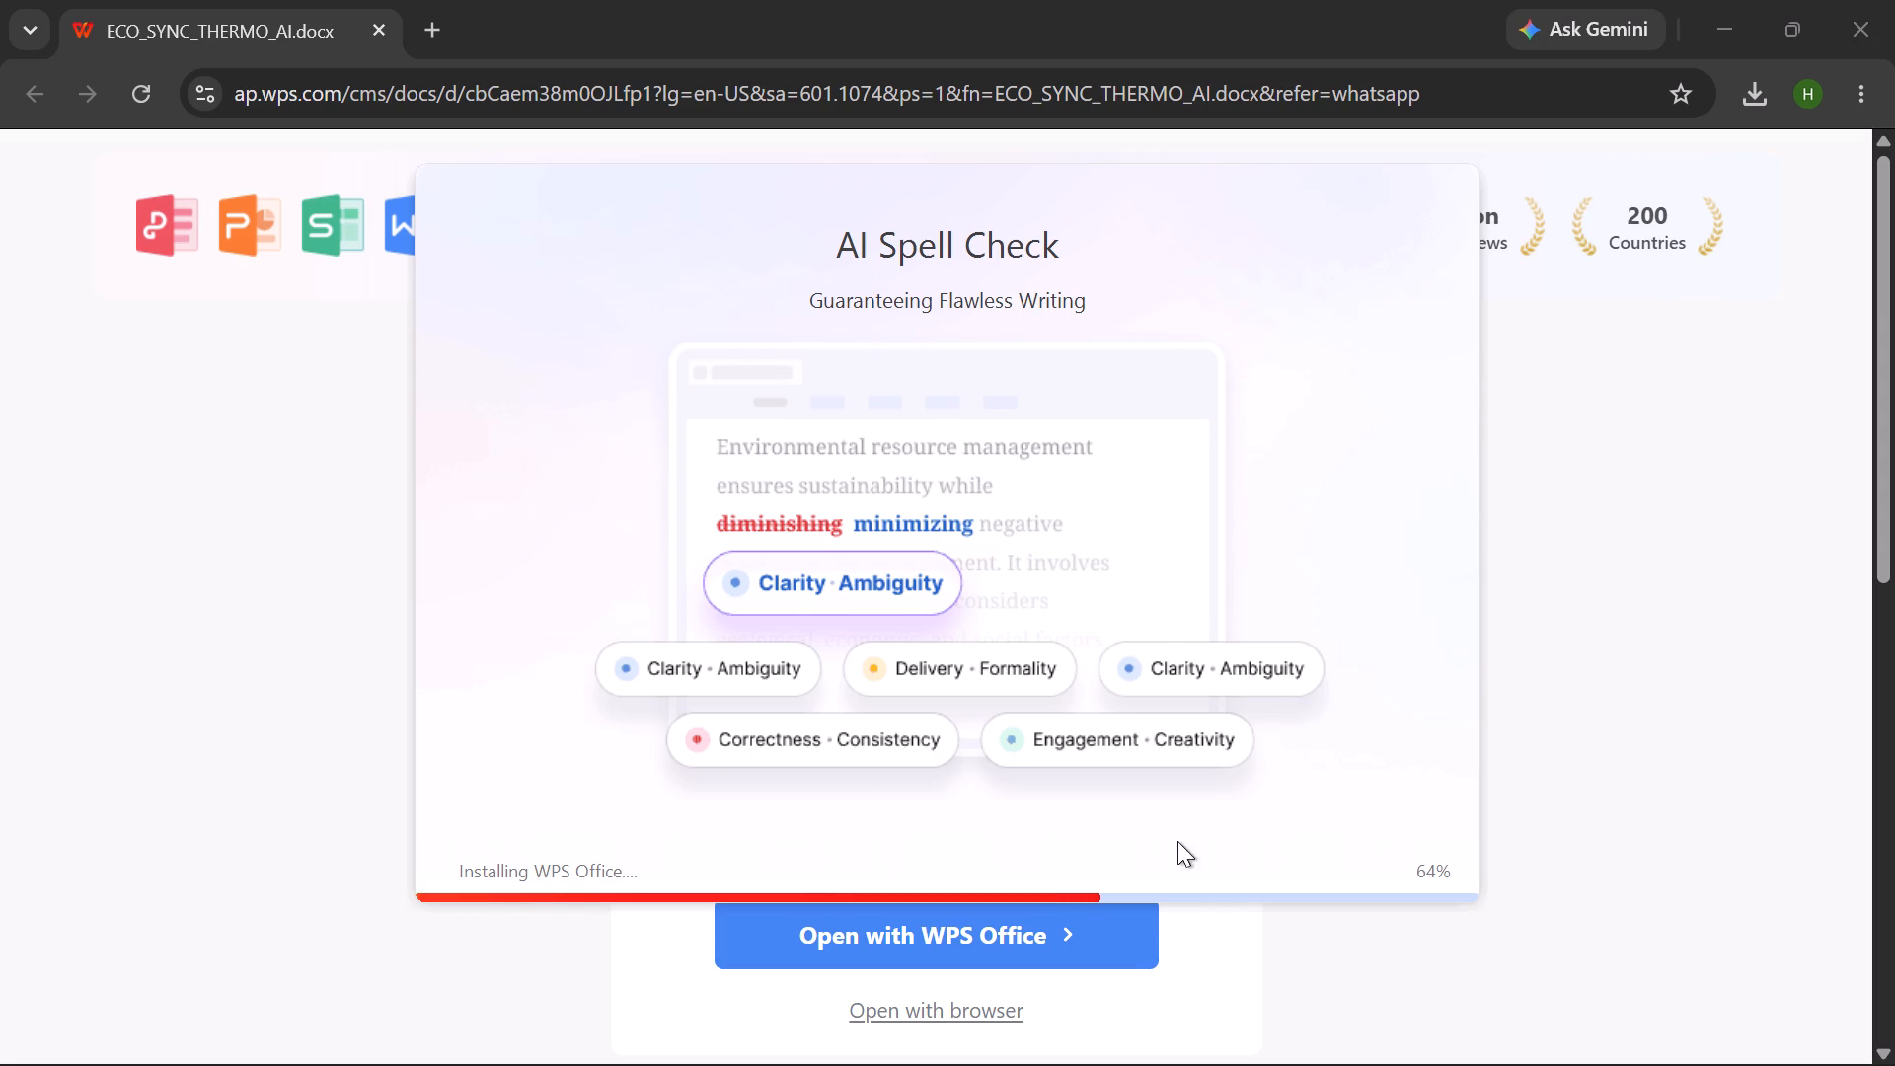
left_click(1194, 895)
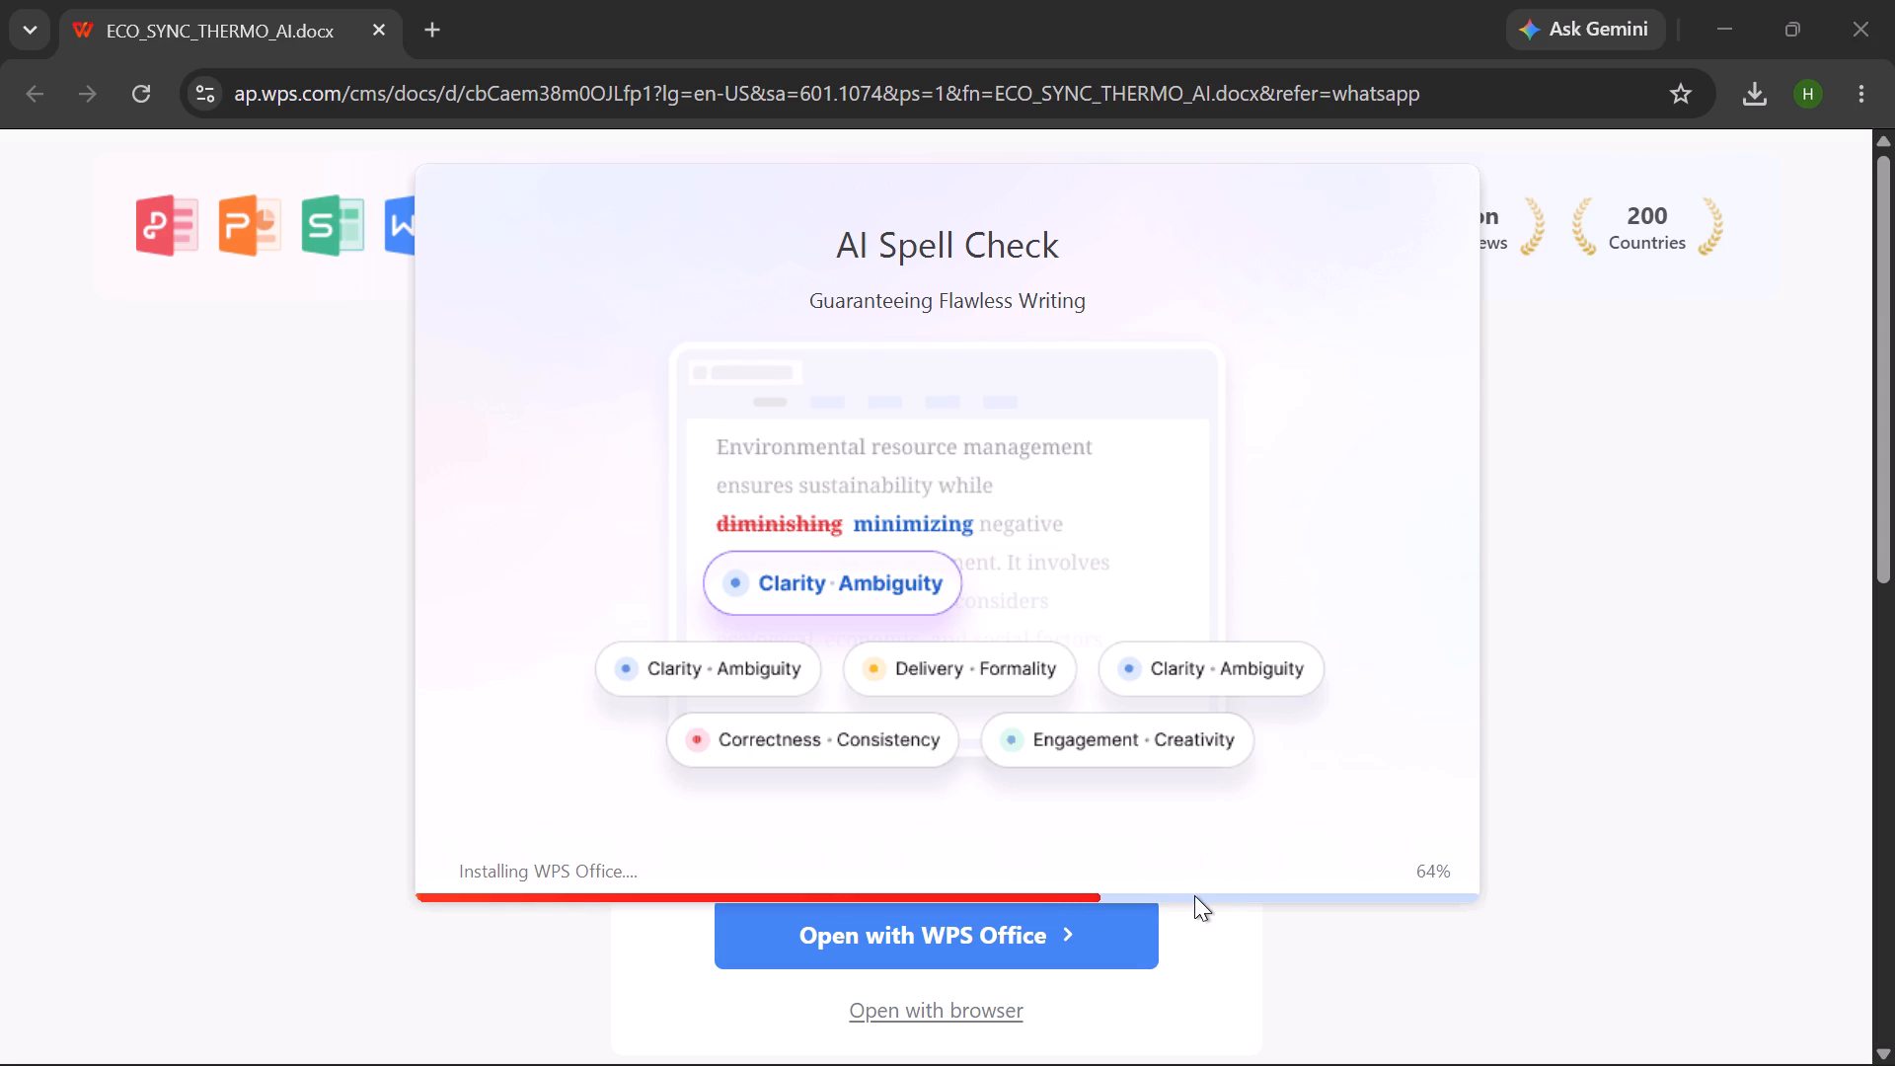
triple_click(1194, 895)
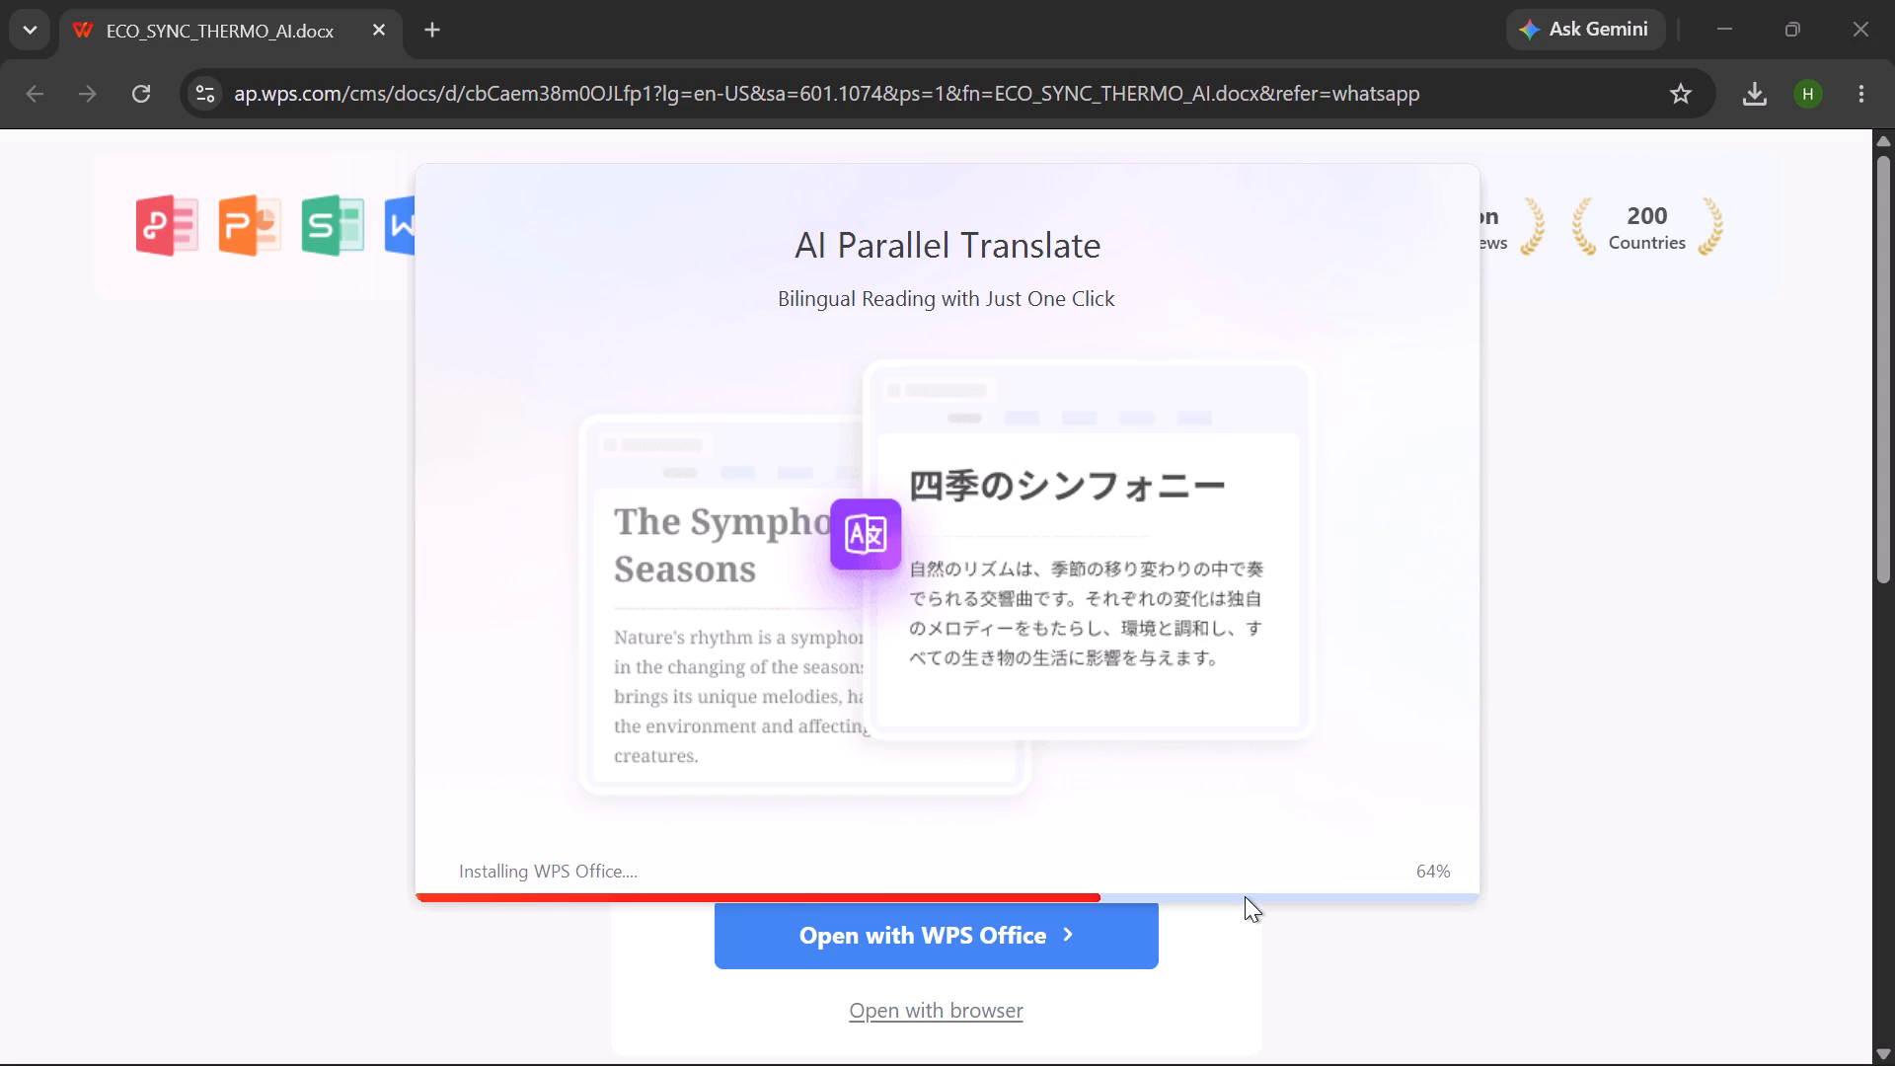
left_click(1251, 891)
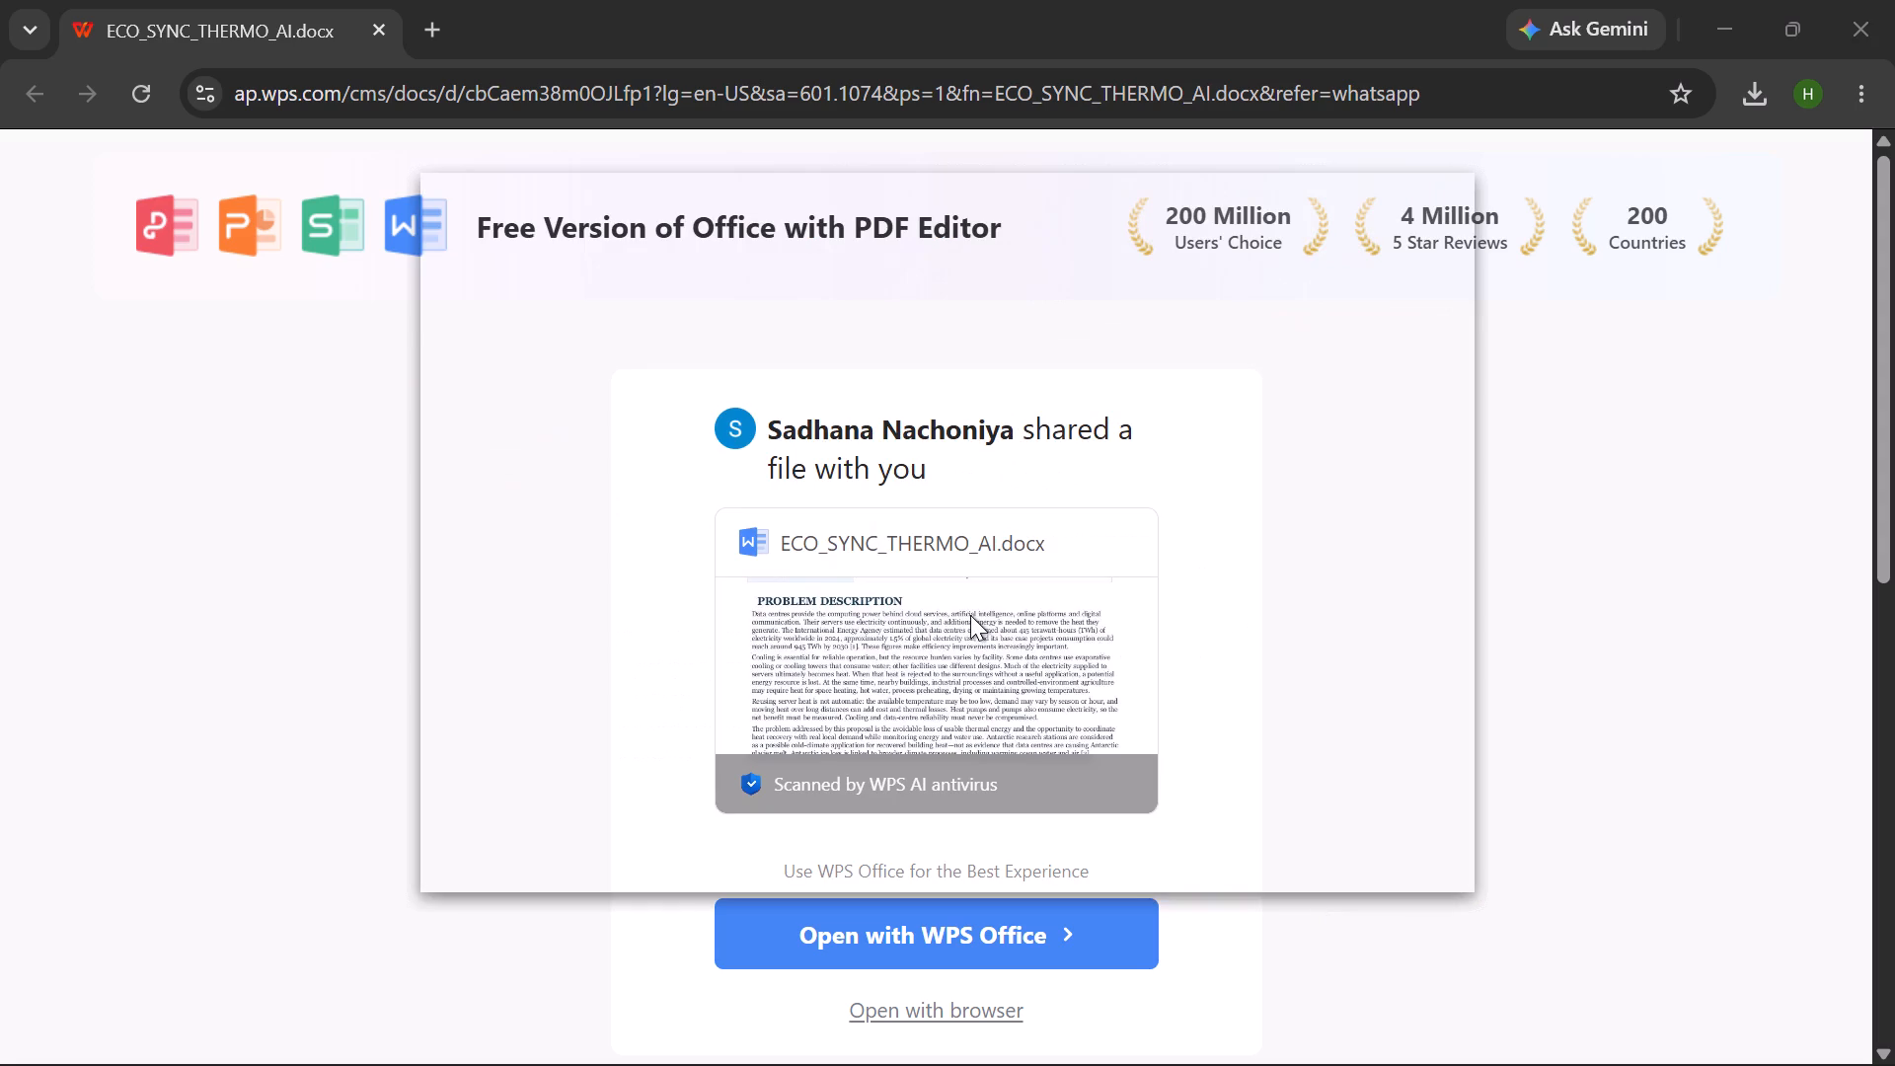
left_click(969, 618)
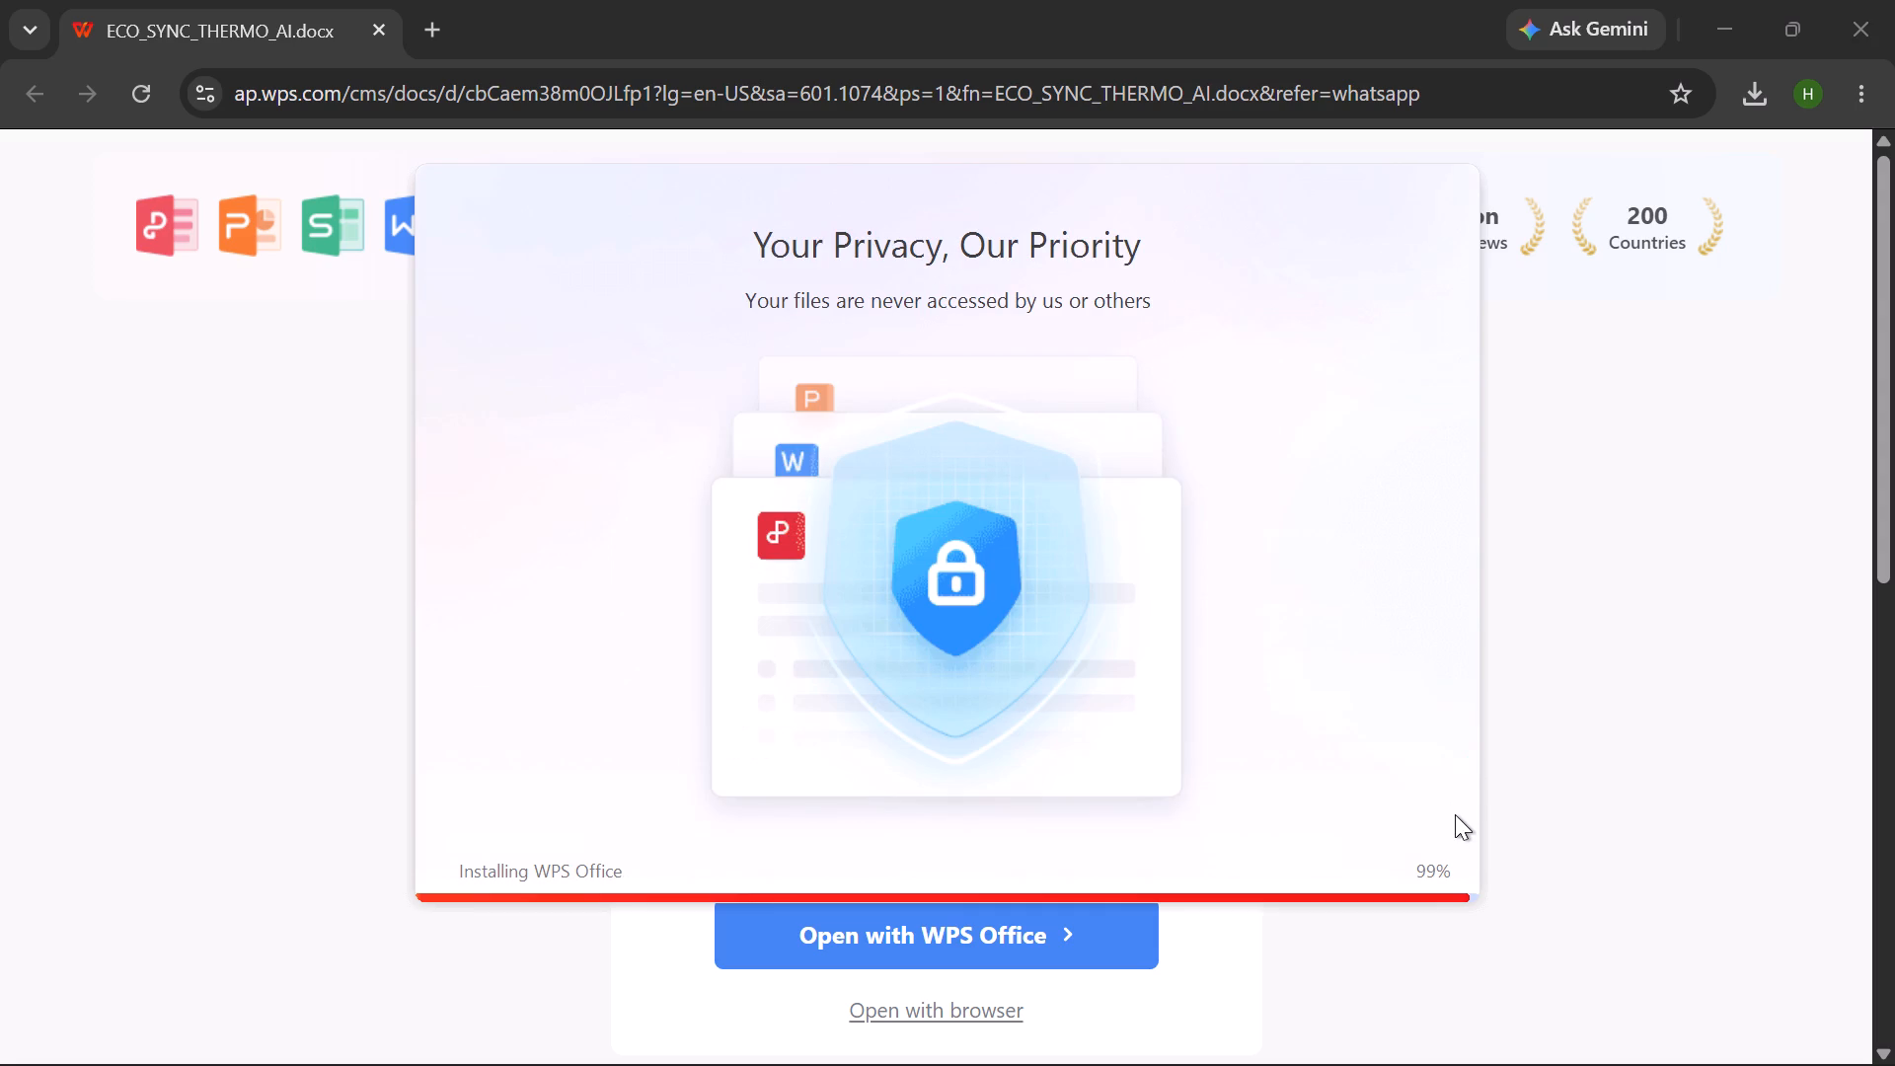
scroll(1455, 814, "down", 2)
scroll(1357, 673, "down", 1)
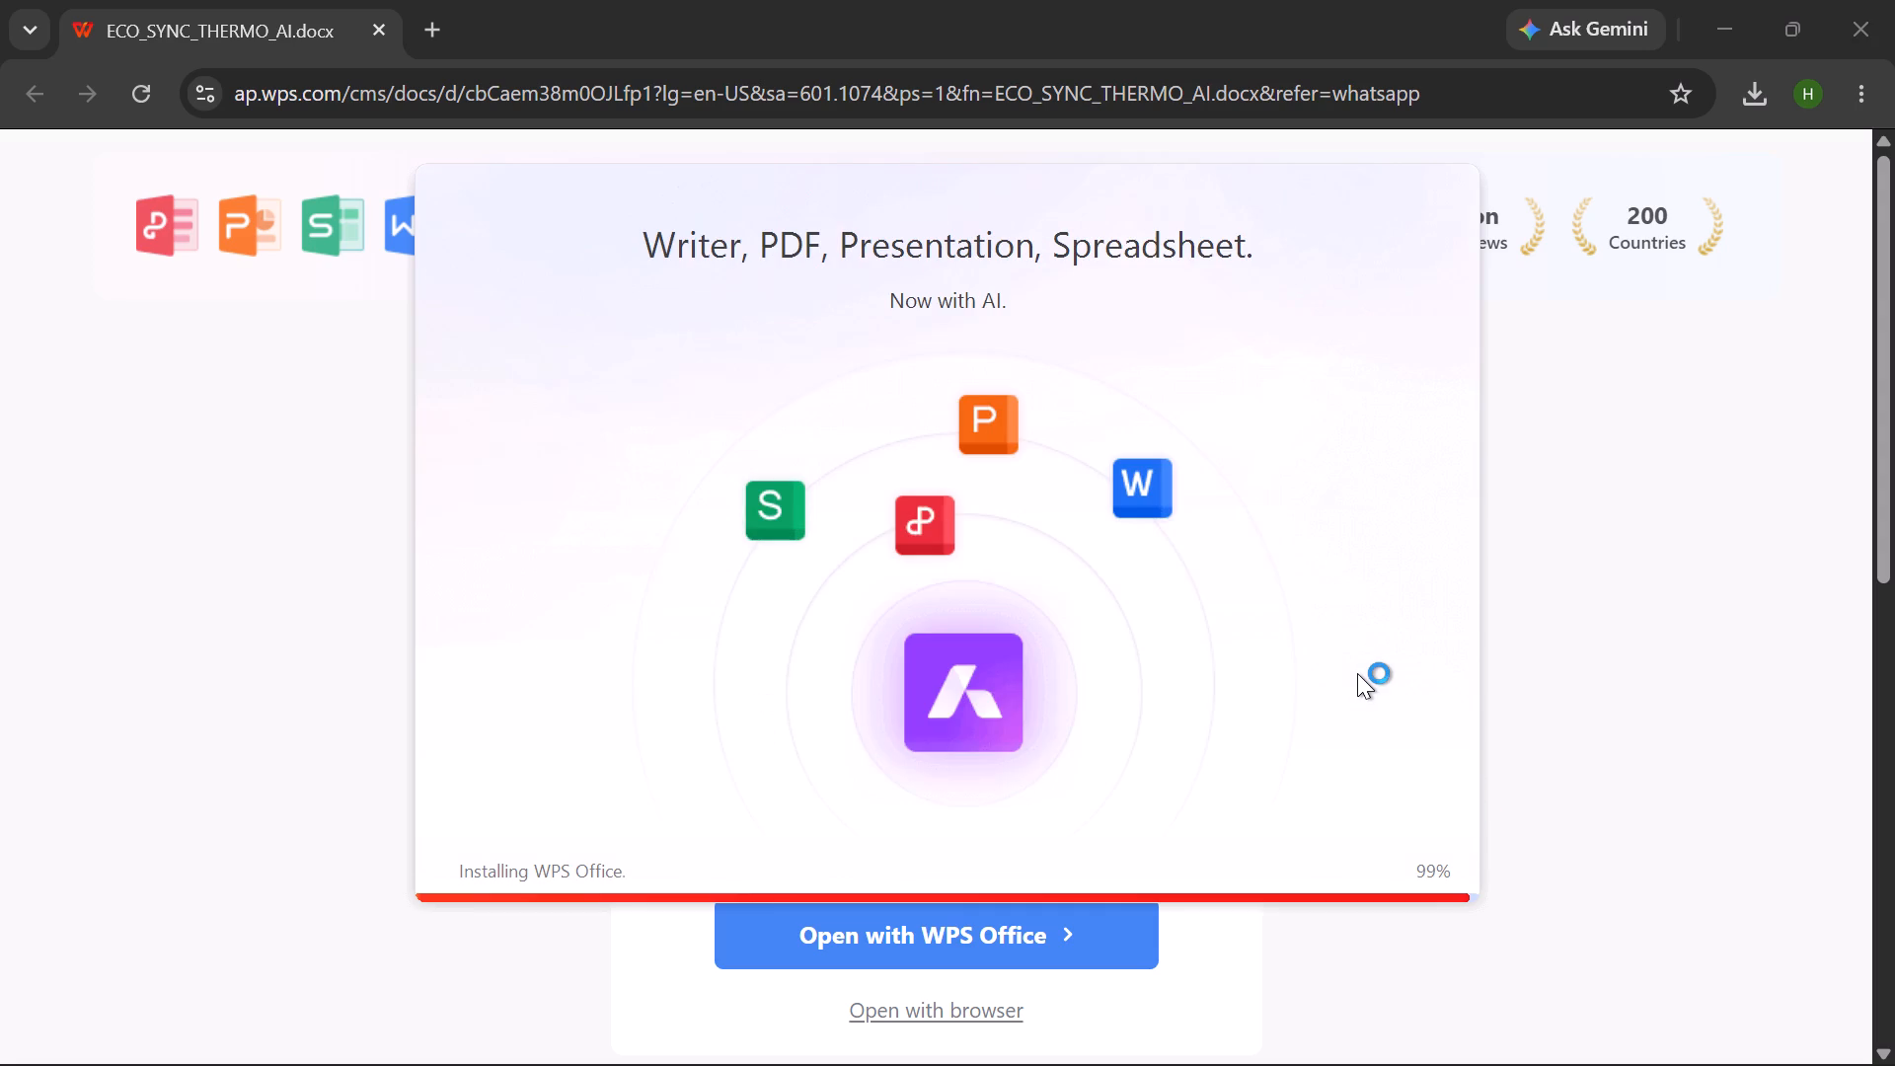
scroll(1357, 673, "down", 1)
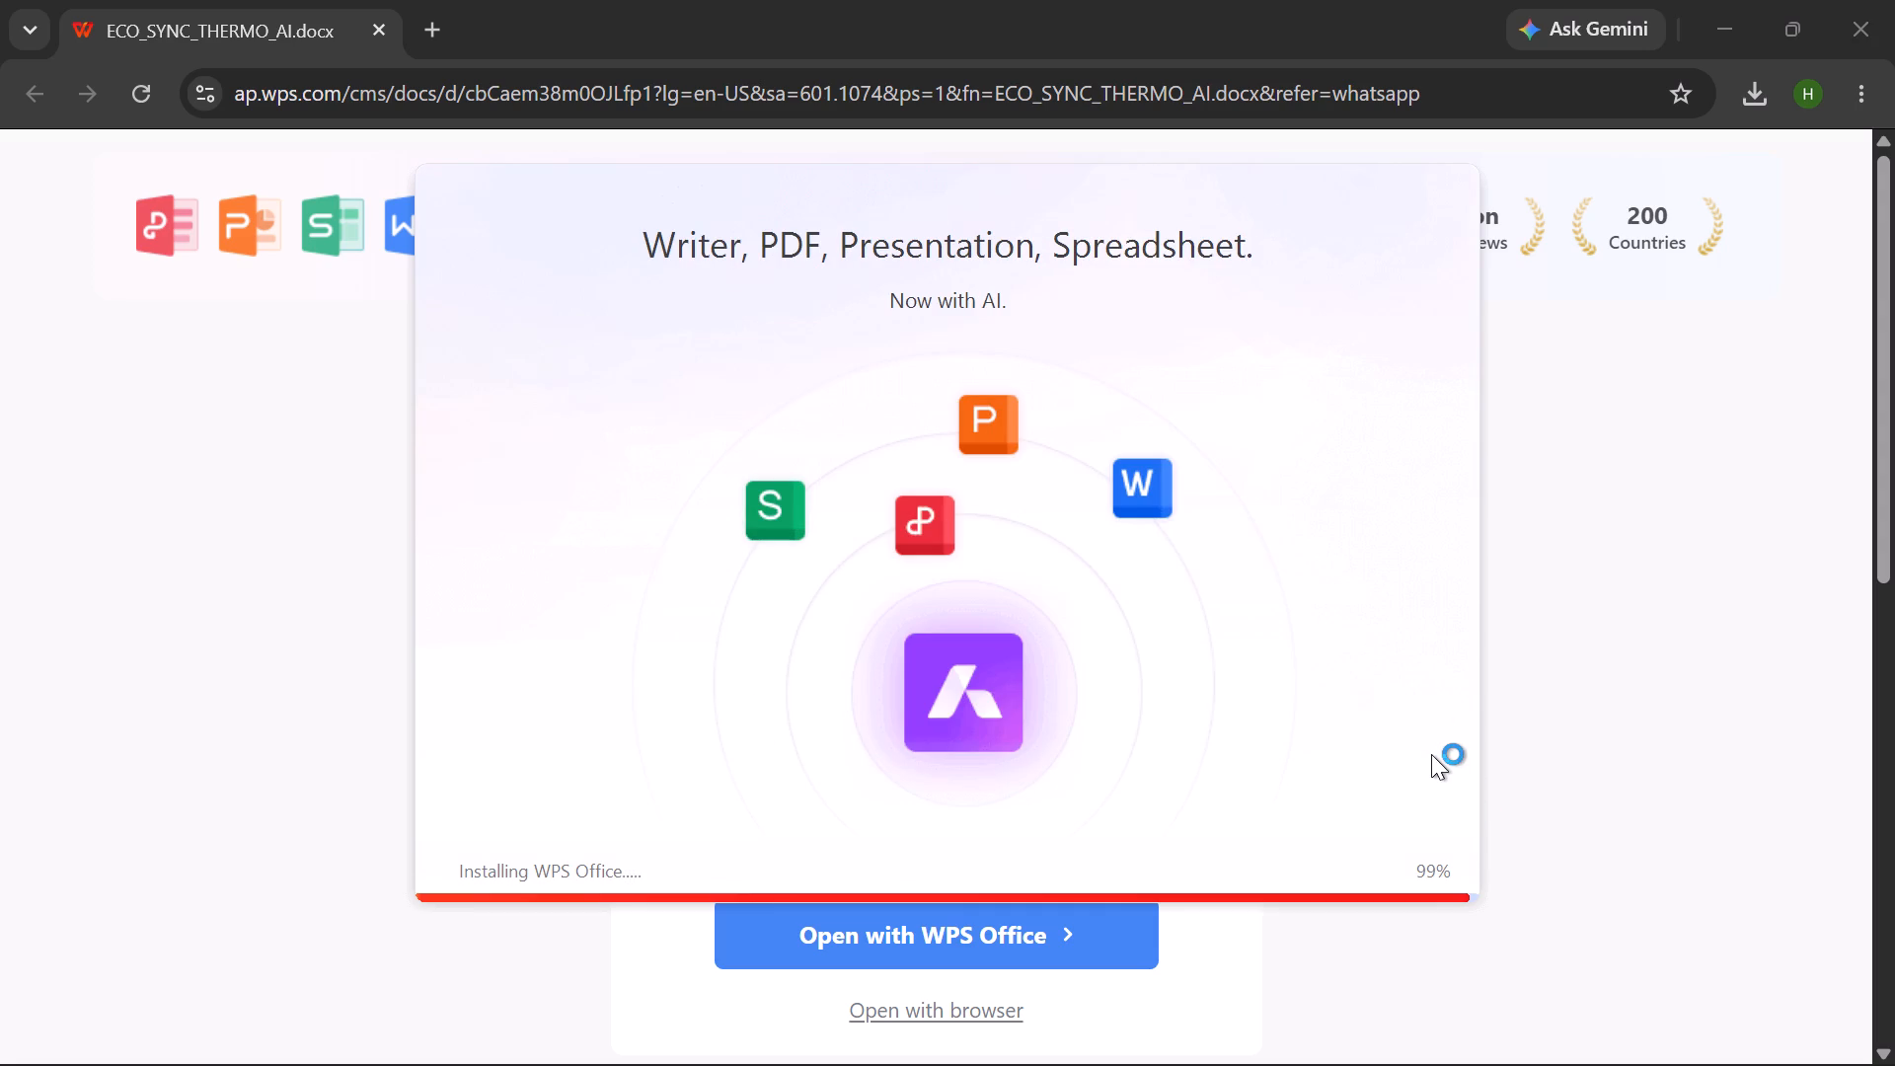
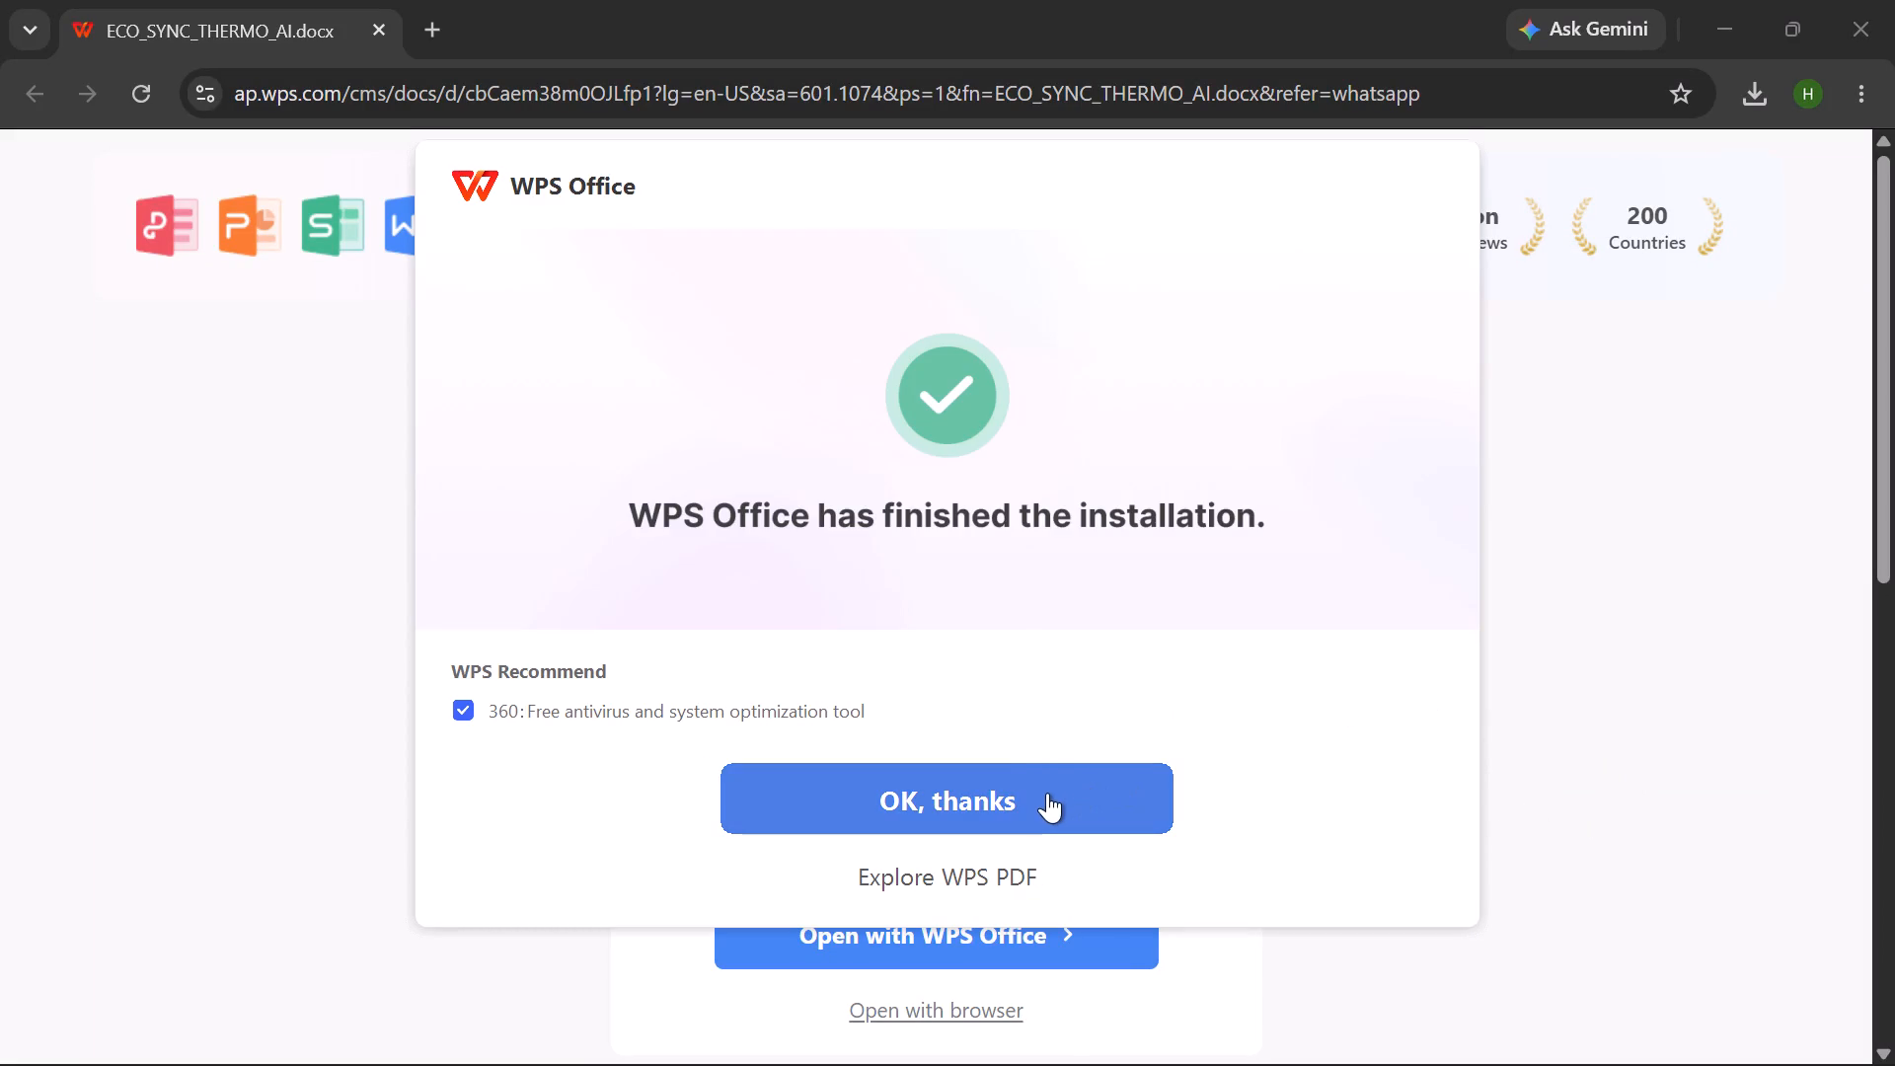
Finish the WPS Office setup with the recommended 360 antivirus option left checked, and dismiss the sign-in window in WPS Office.
left_click(1047, 793)
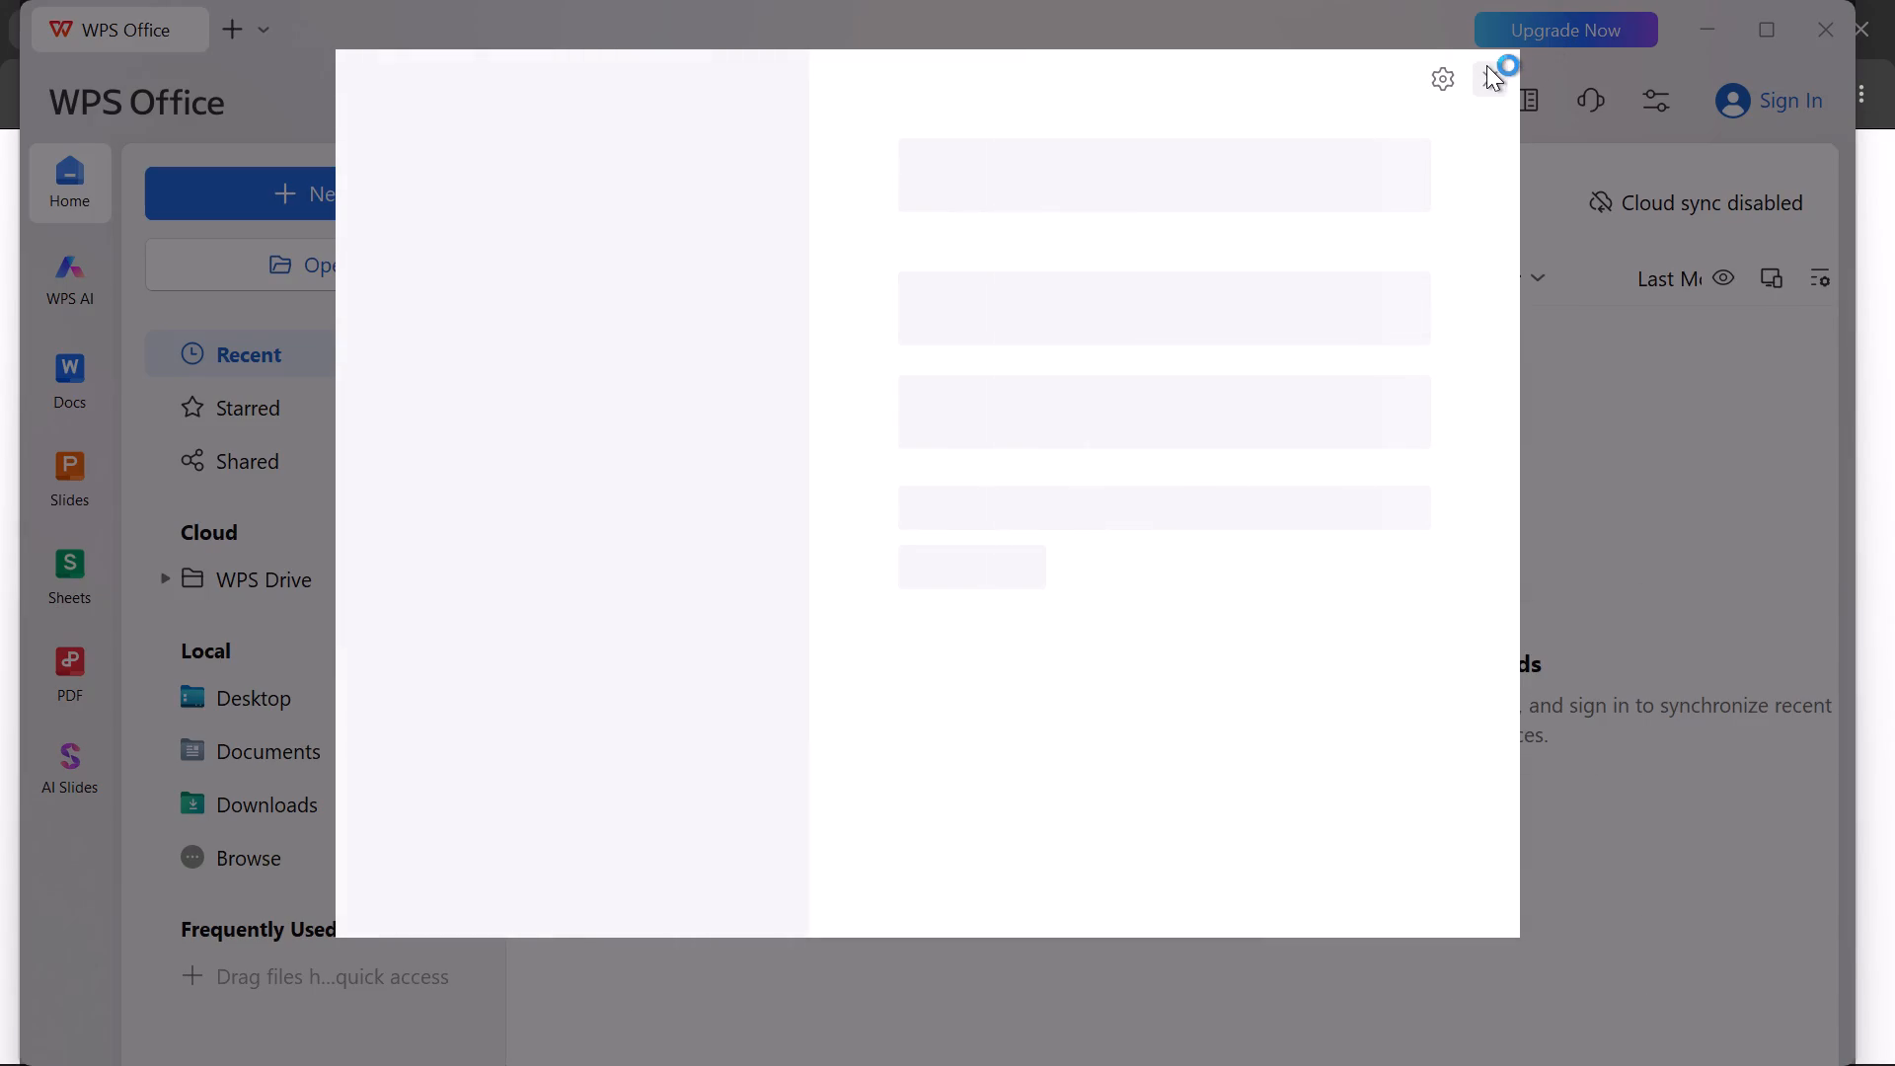
left_click(1486, 66)
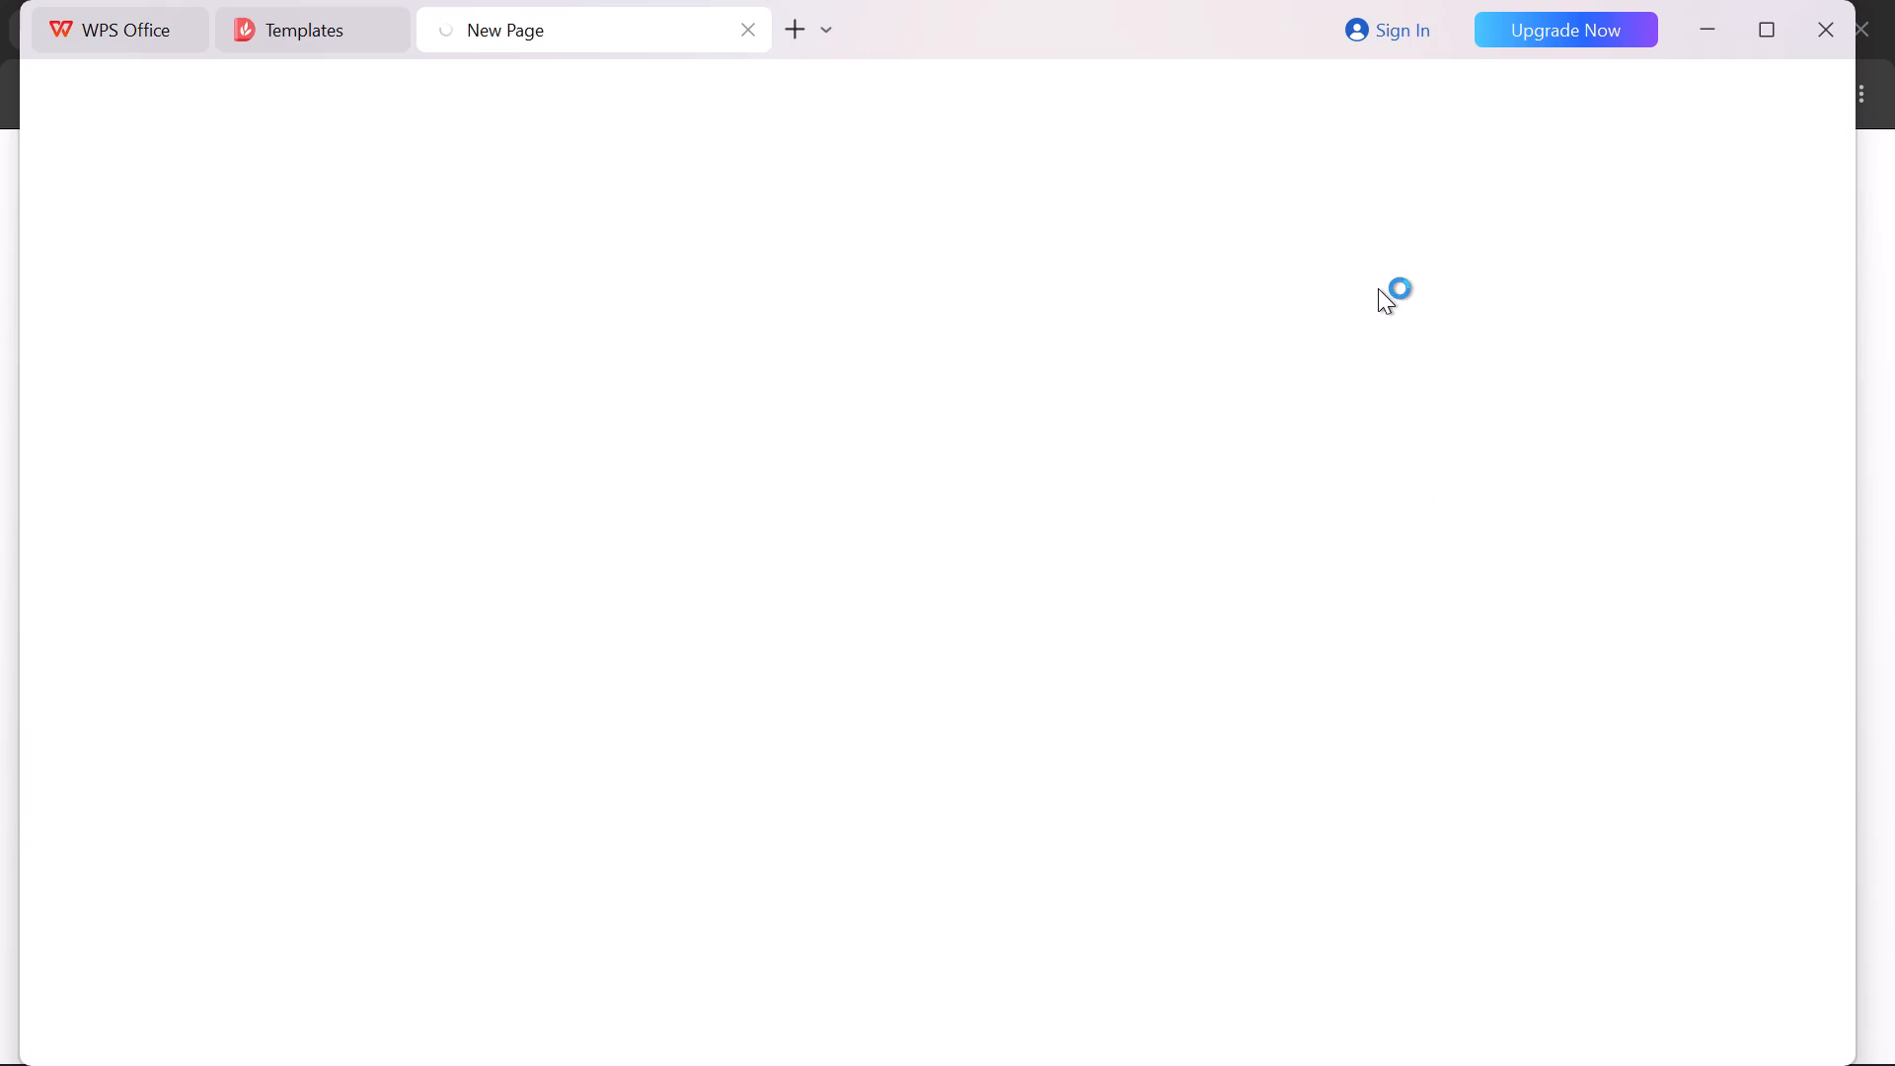